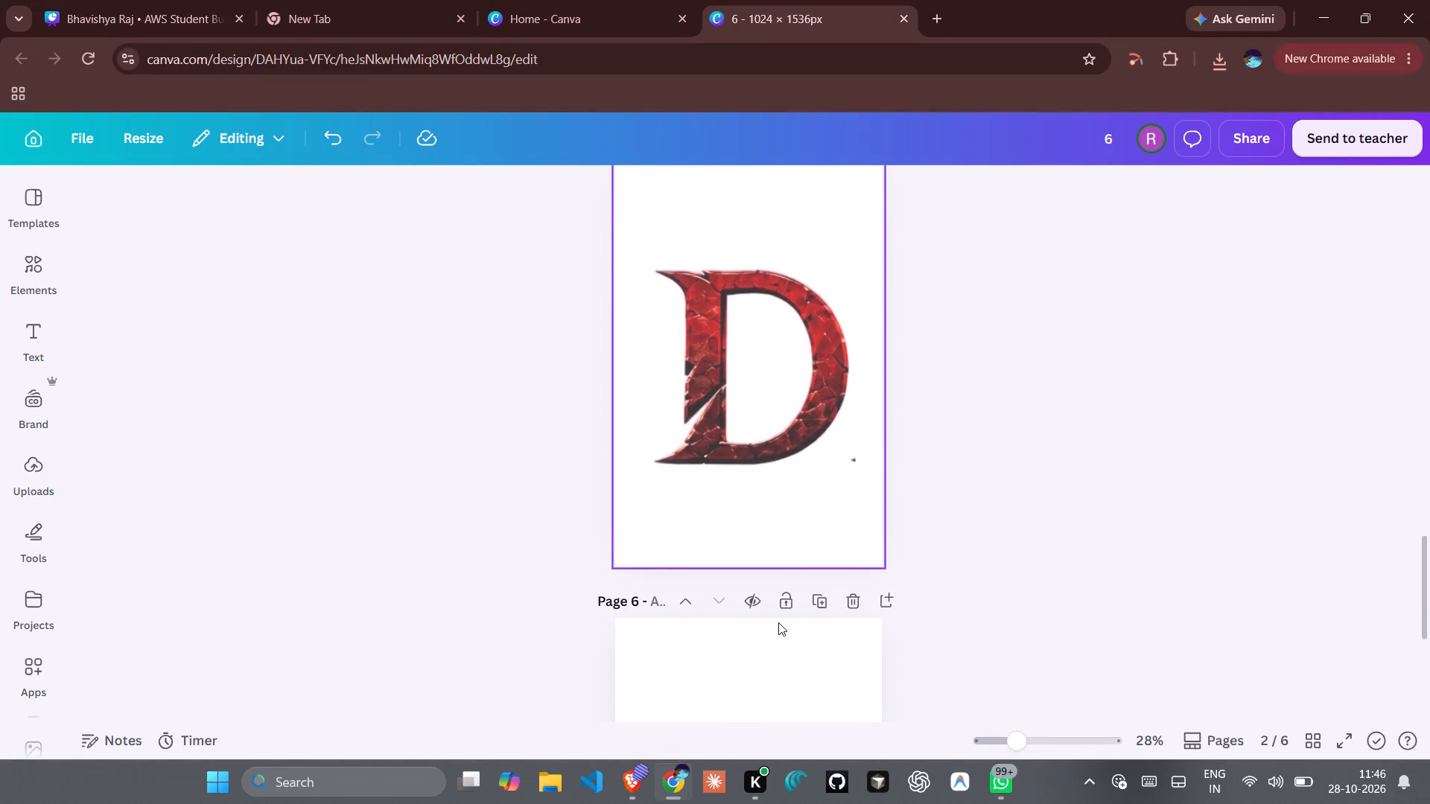
# Open the recent Deviathon "It's Showtime" design with the grey misty background from the Canva home page.
pyautogui.scroll(9, 778, 622)
pyautogui.scroll(-5, 778, 622)
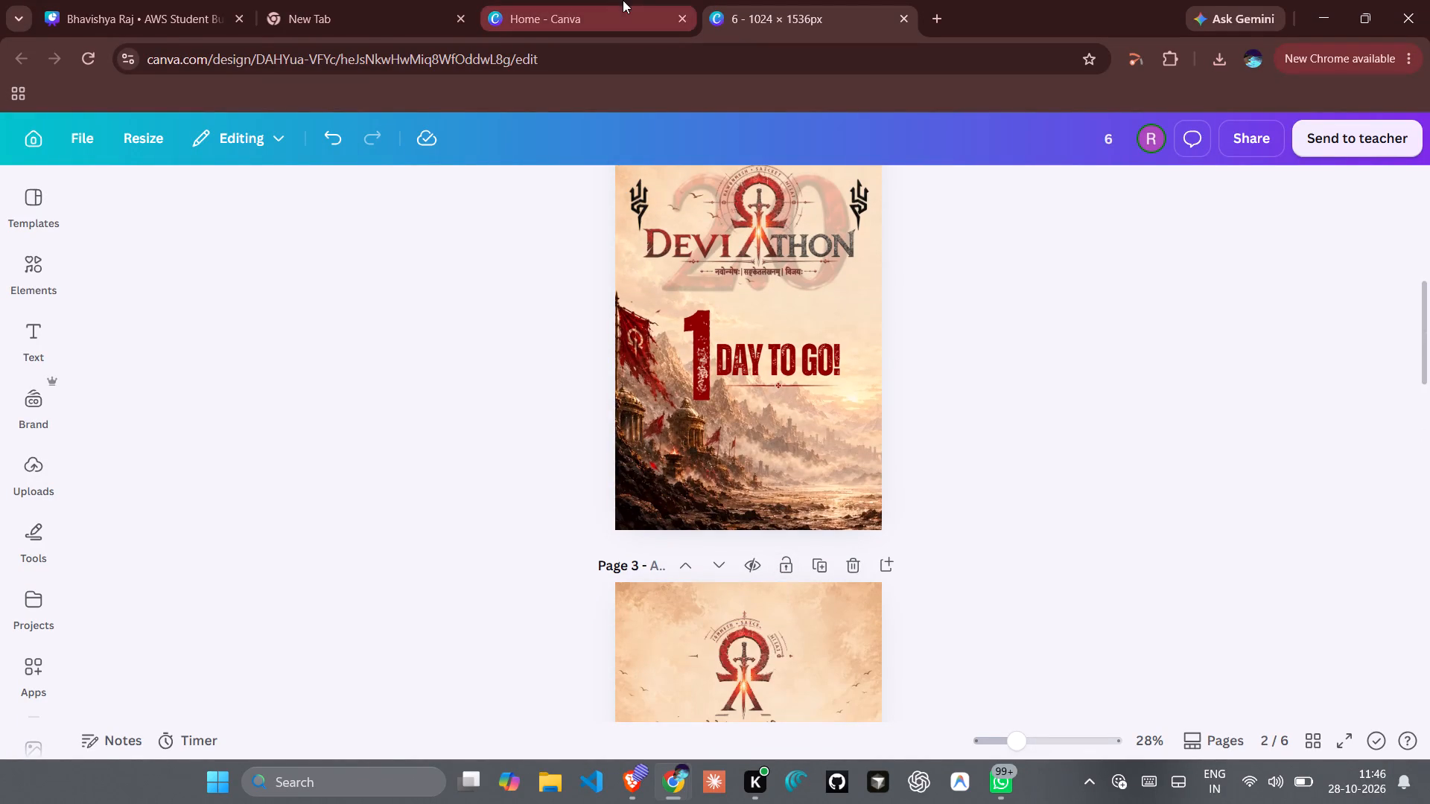
pyautogui.click(174, 0)
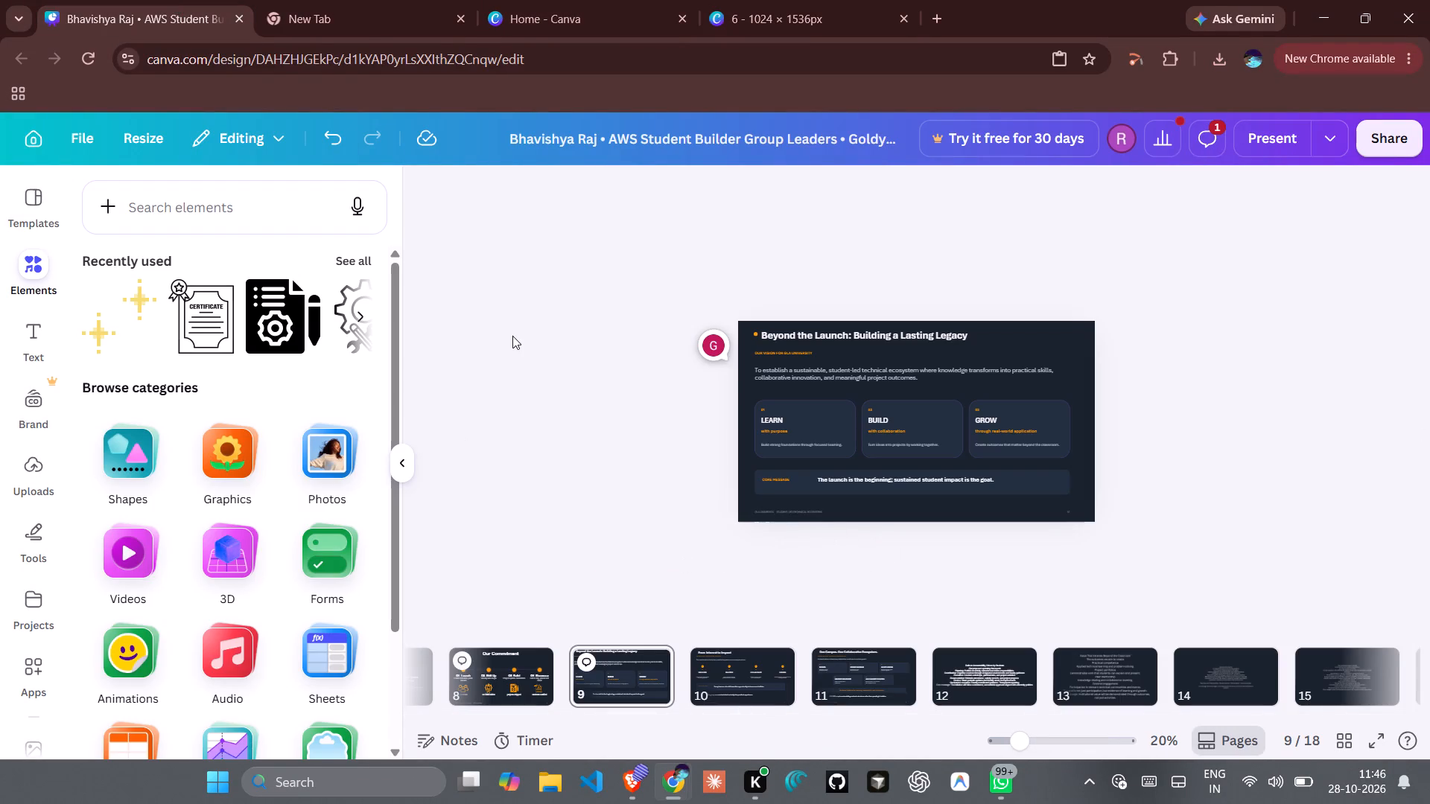
pyautogui.click(553, 0)
pyautogui.scroll(-2, 518, 430)
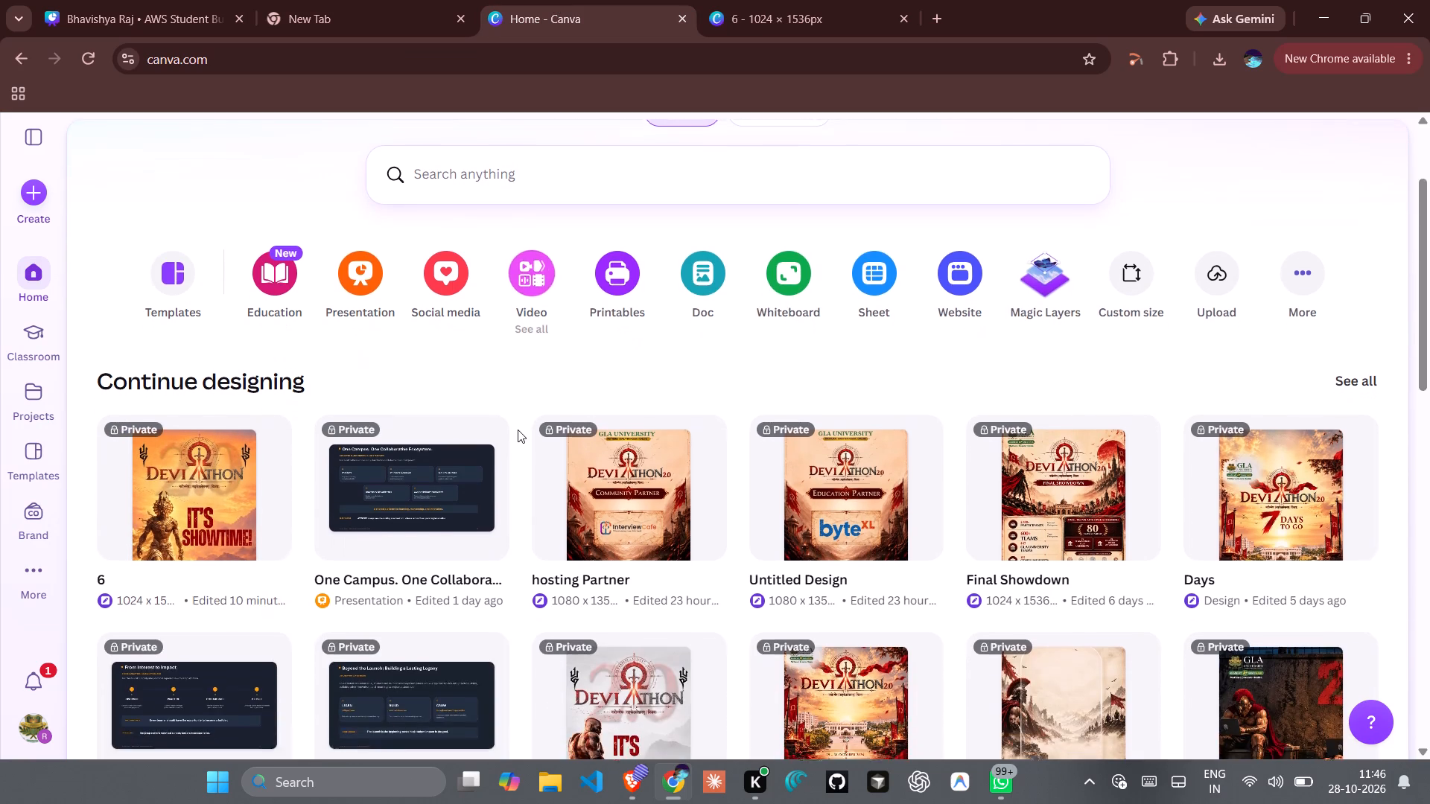
pyautogui.scroll(-1, 518, 430)
pyautogui.click(623, 501)
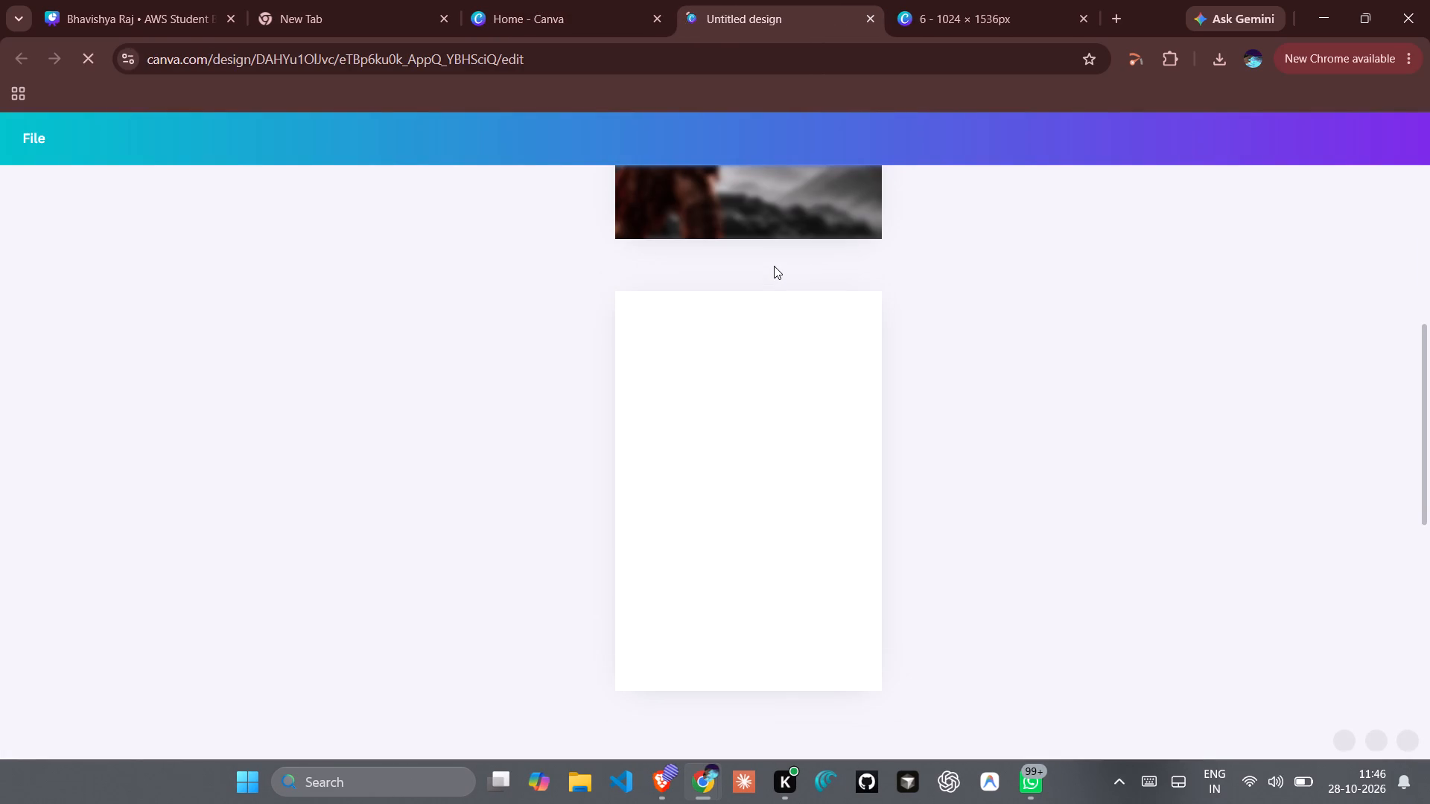
# On page 3, enlarge the "IT'S SHOWTIME!" heading together with the divider line beneath it, extending toward the page's right edge.
pyautogui.hscroll(1, 774, 266)
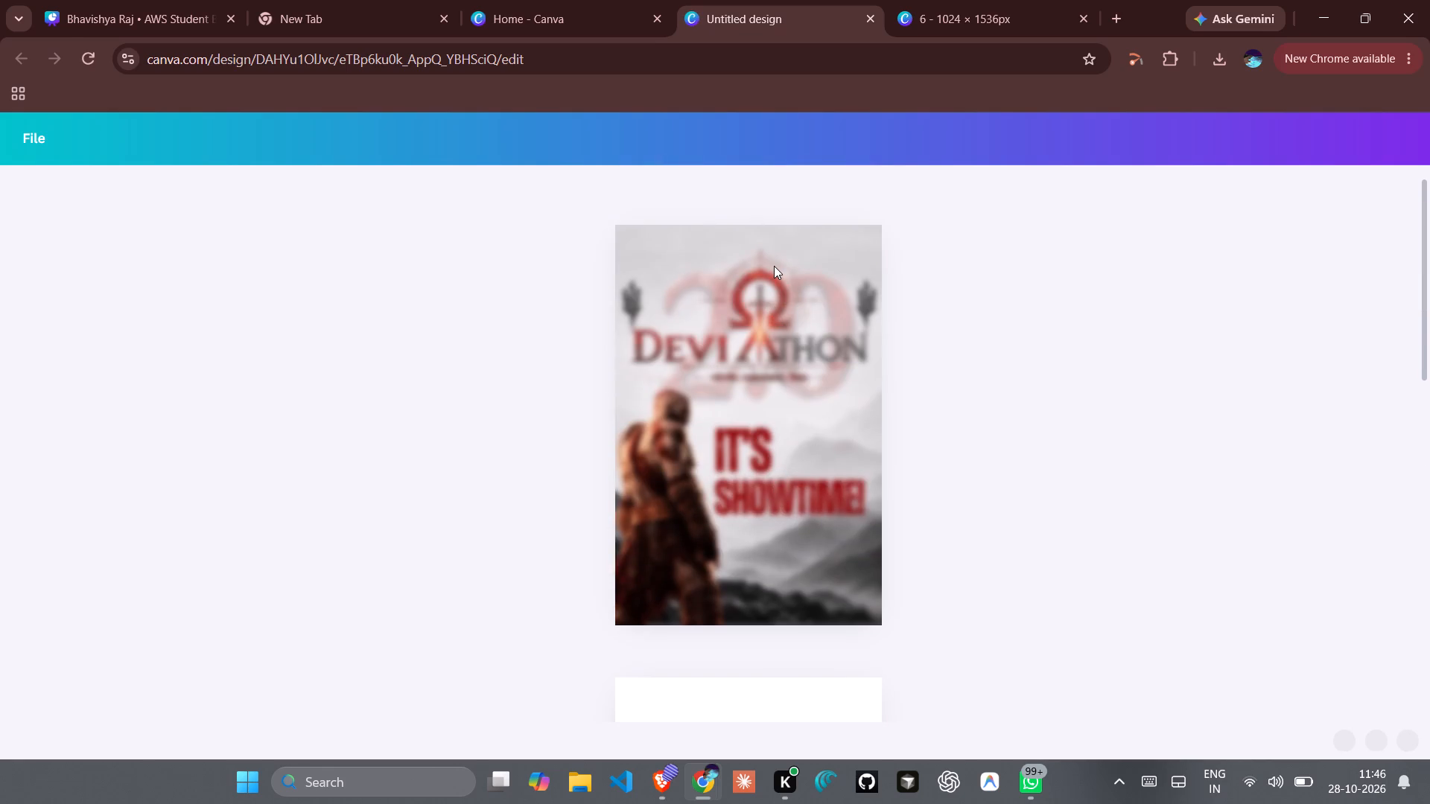
pyautogui.hscroll(1, 774, 266)
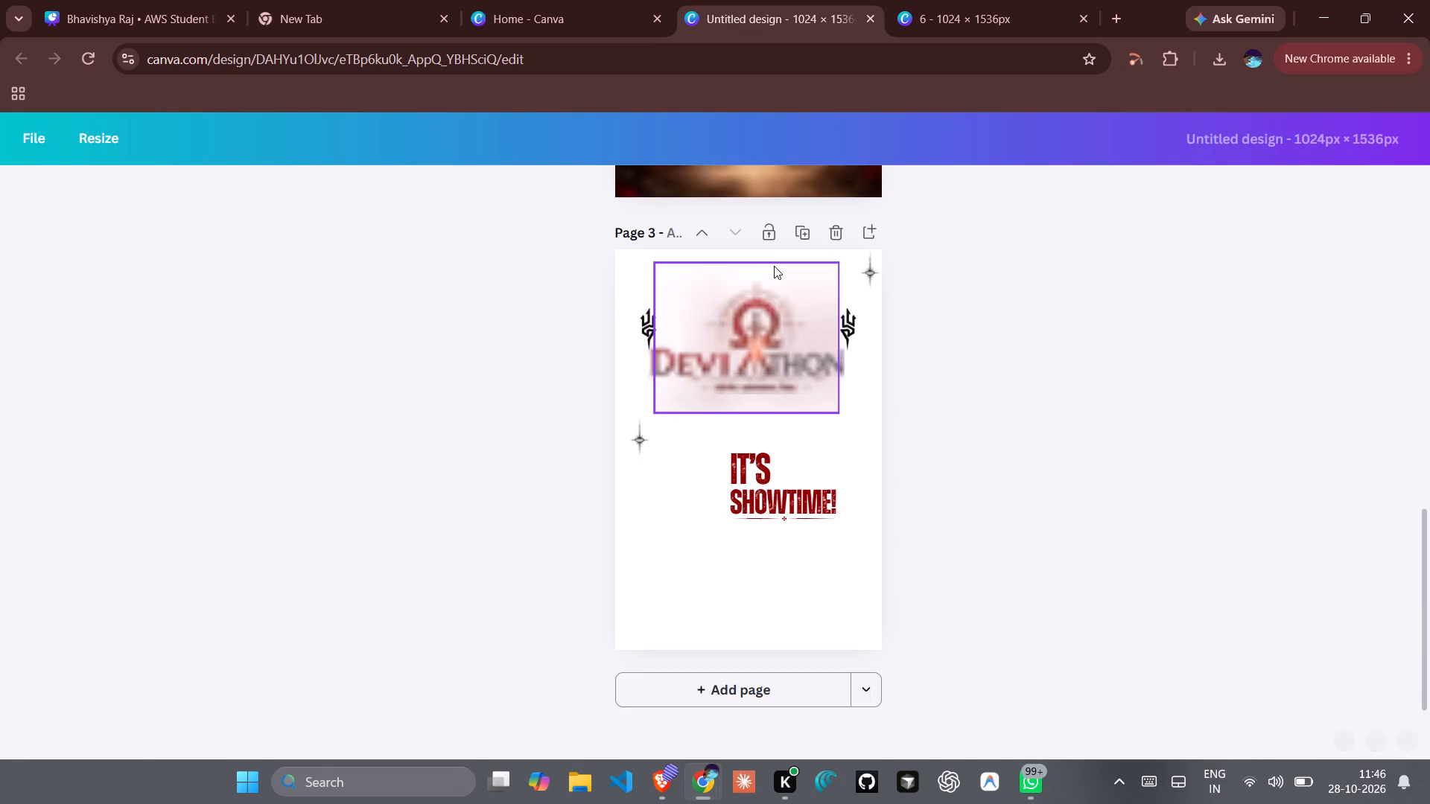
pyautogui.scroll(-1, 774, 266)
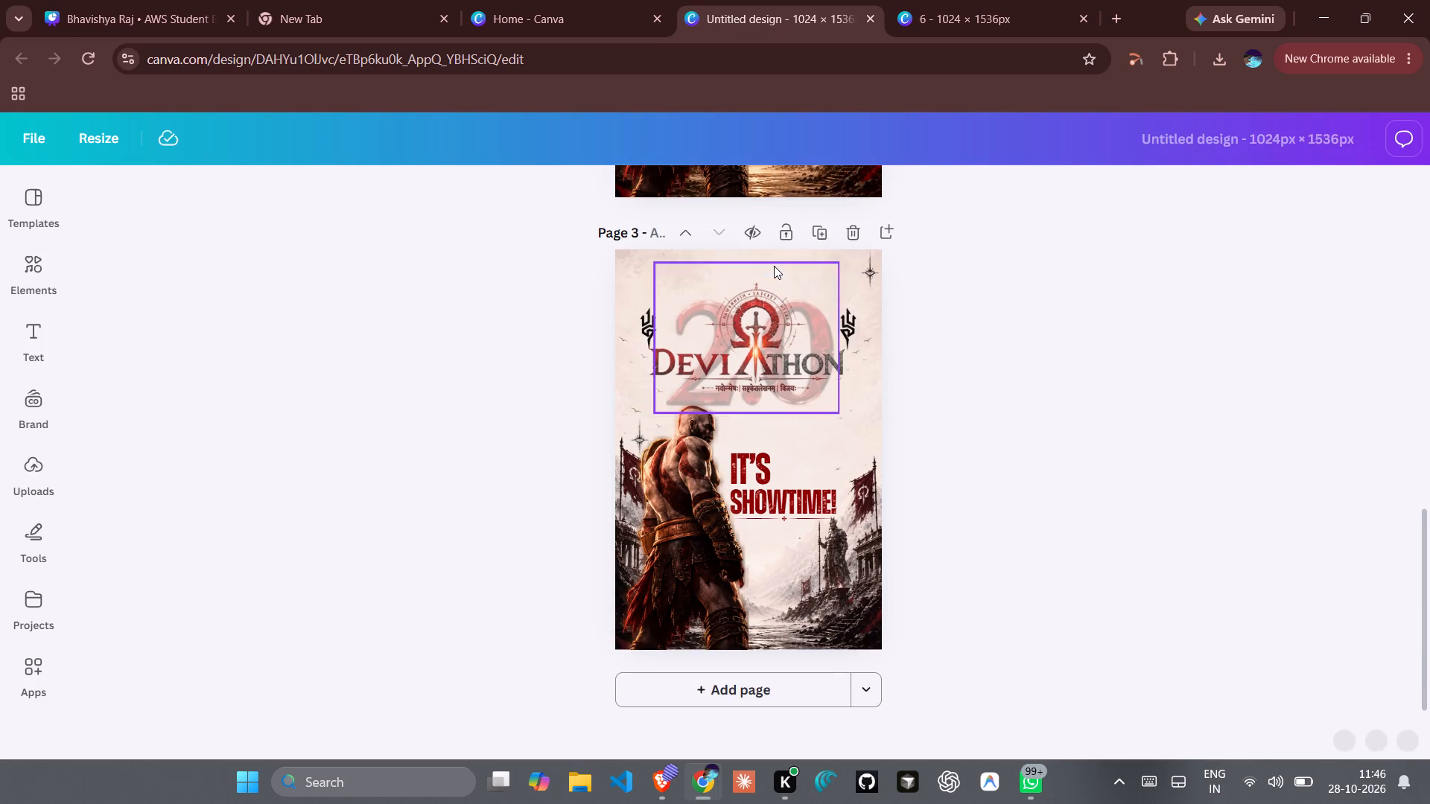
pyautogui.click(864, 587)
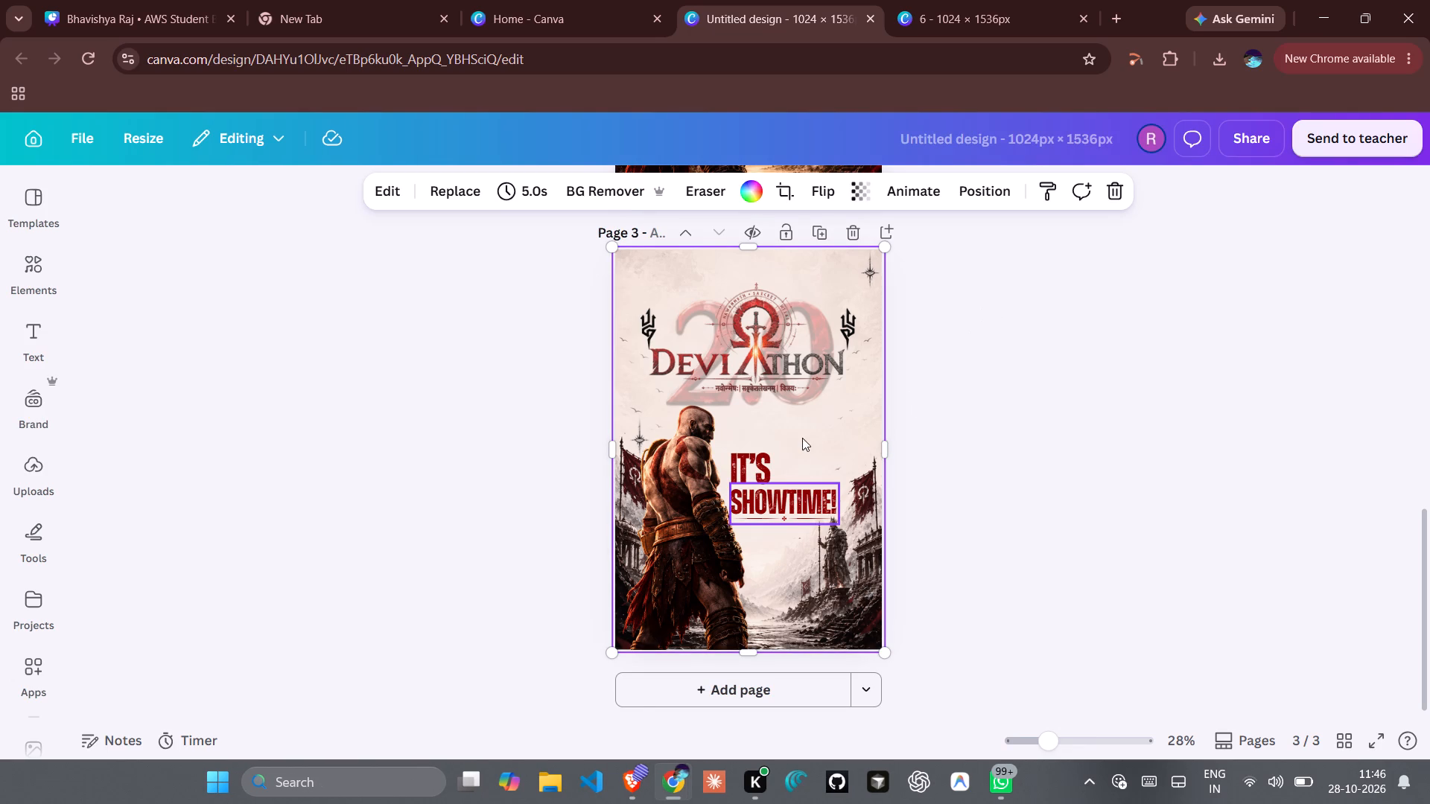
pyautogui.scroll(2, 832, 444)
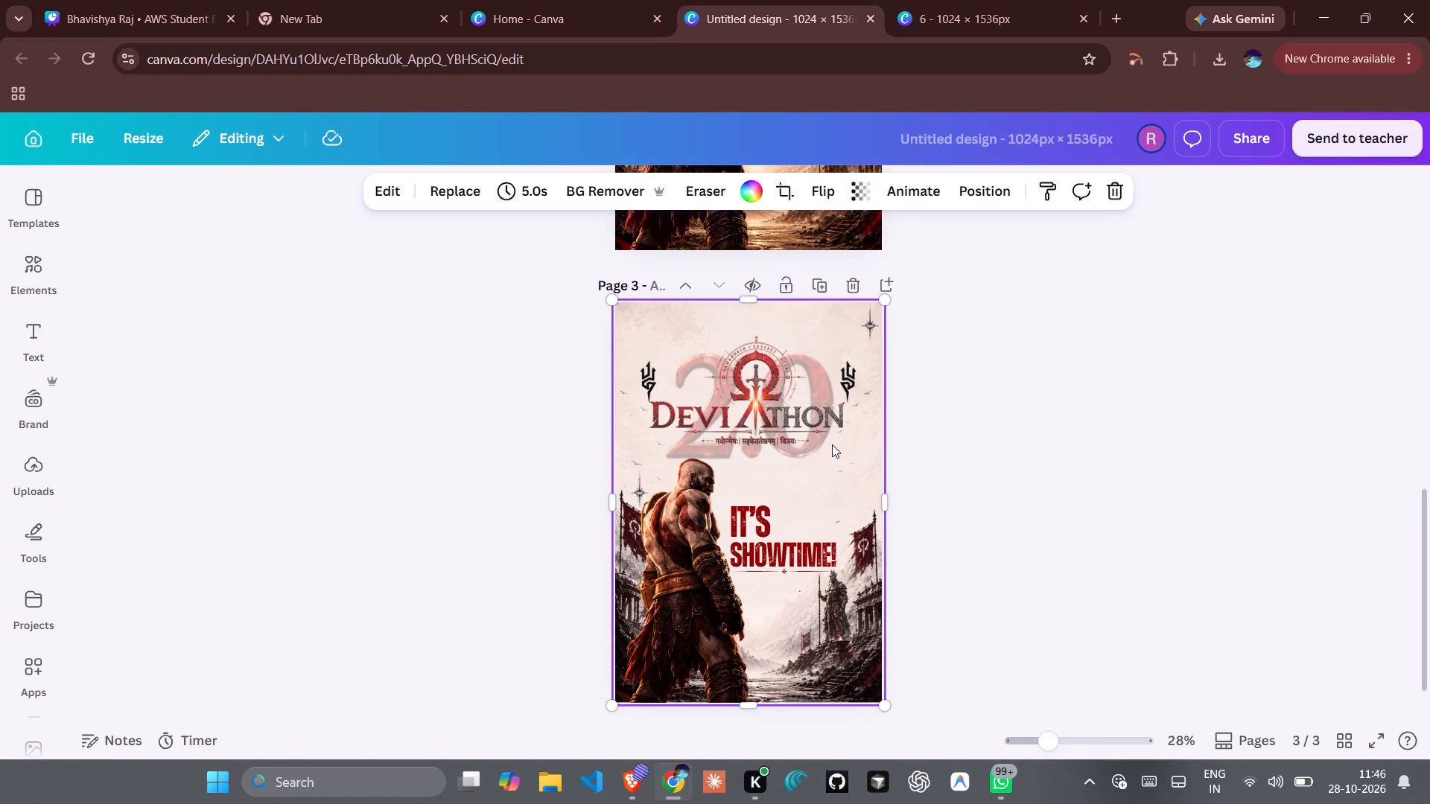
pyautogui.scroll(2, 832, 444)
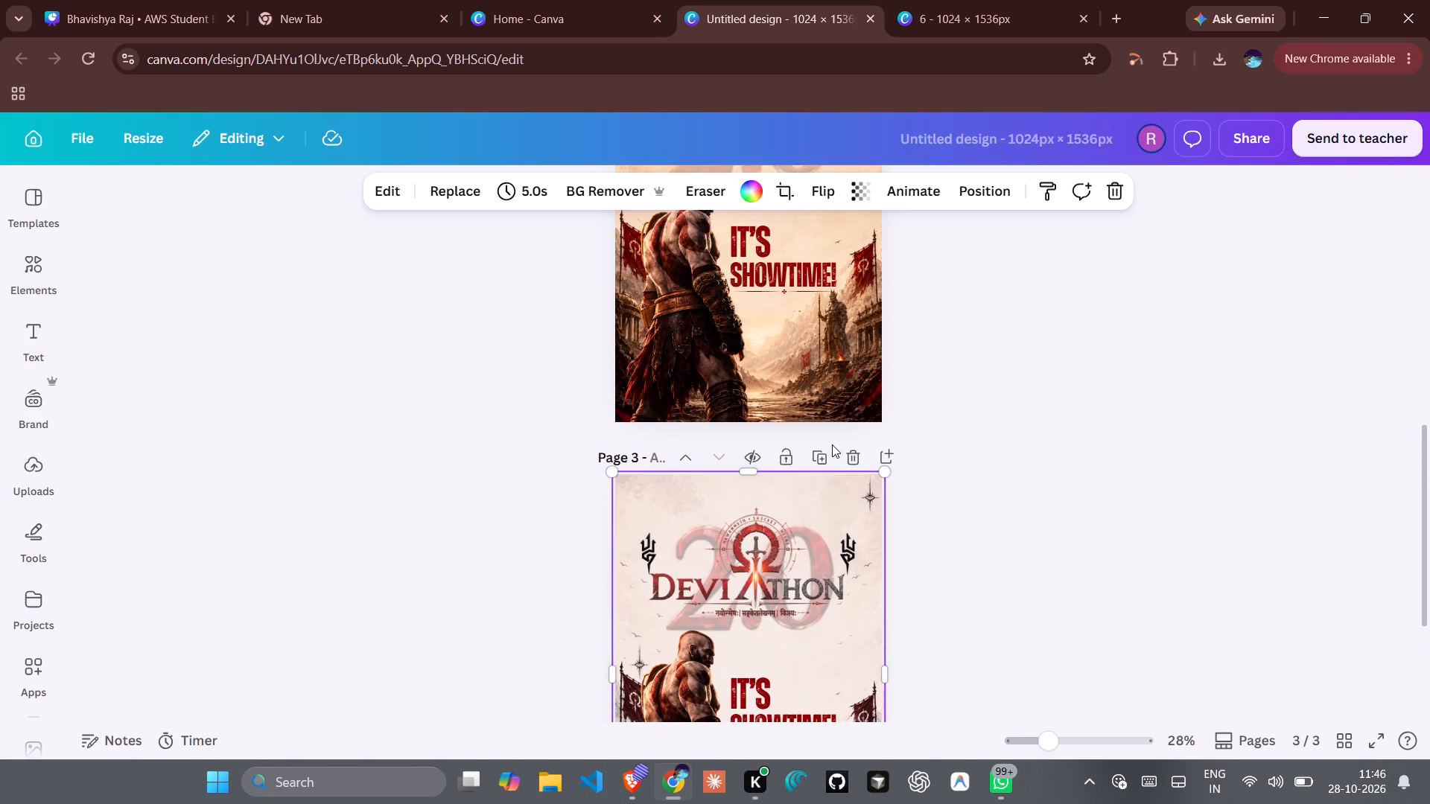
pyautogui.hscroll(1, 832, 444)
pyautogui.scroll(-1, 832, 444)
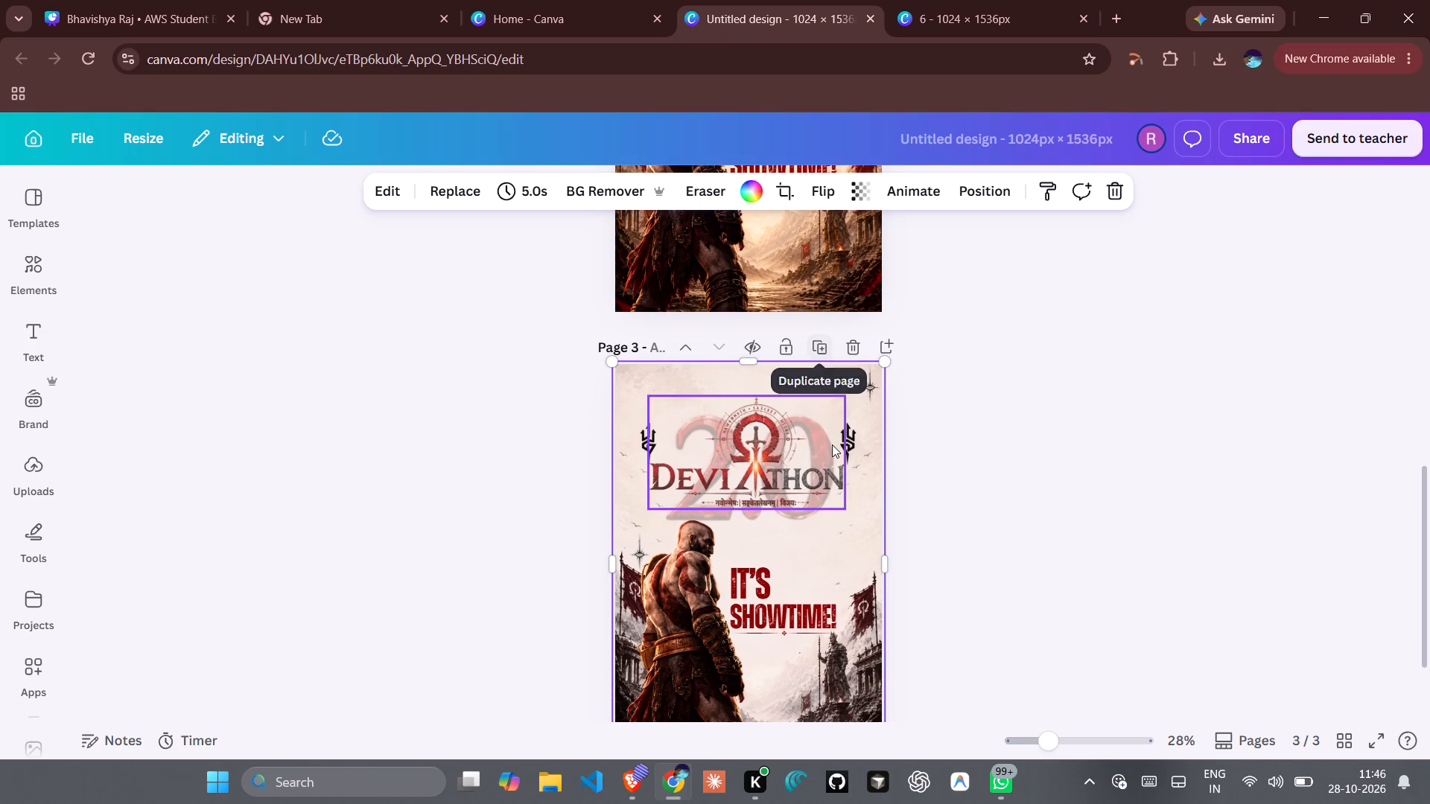
pyautogui.moveTo(808, 646); pyautogui.dragTo(763, 567)
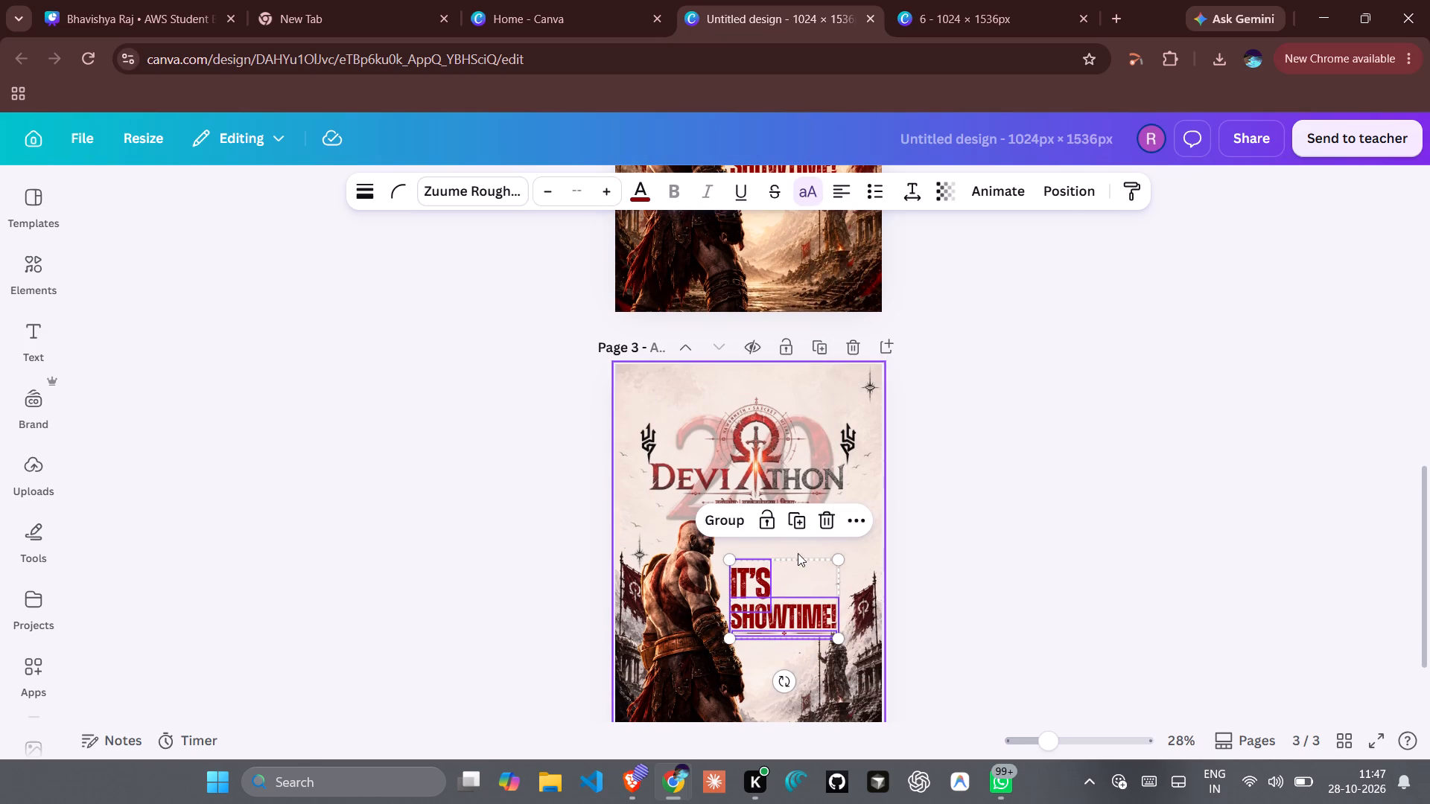
pyautogui.moveTo(839, 559); pyautogui.dragTo(866, 526)
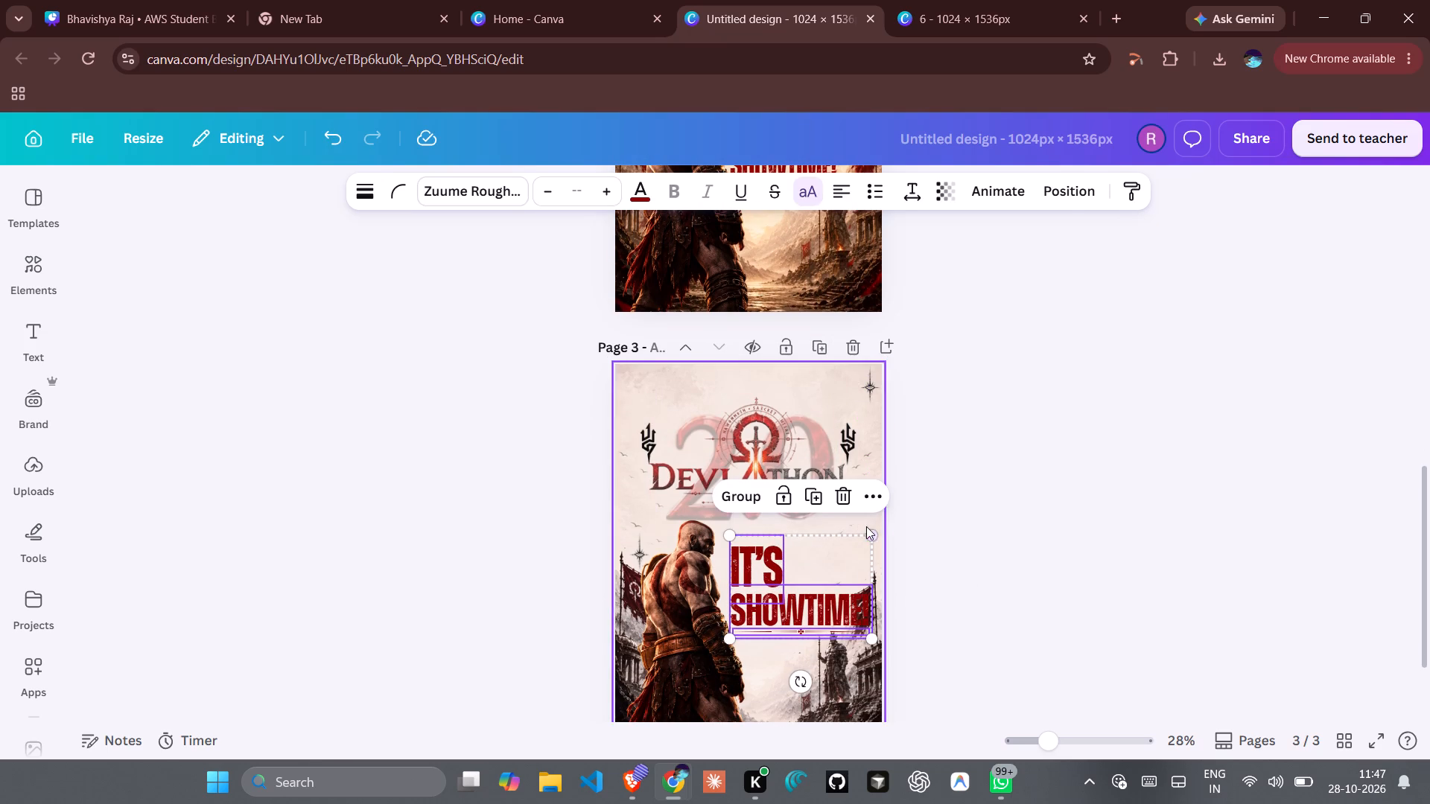
pyautogui.click(961, 520)
# Enlarge page 3's background image within its crop frame so it extends past the page's right and bottom edges.
pyautogui.click(848, 696)
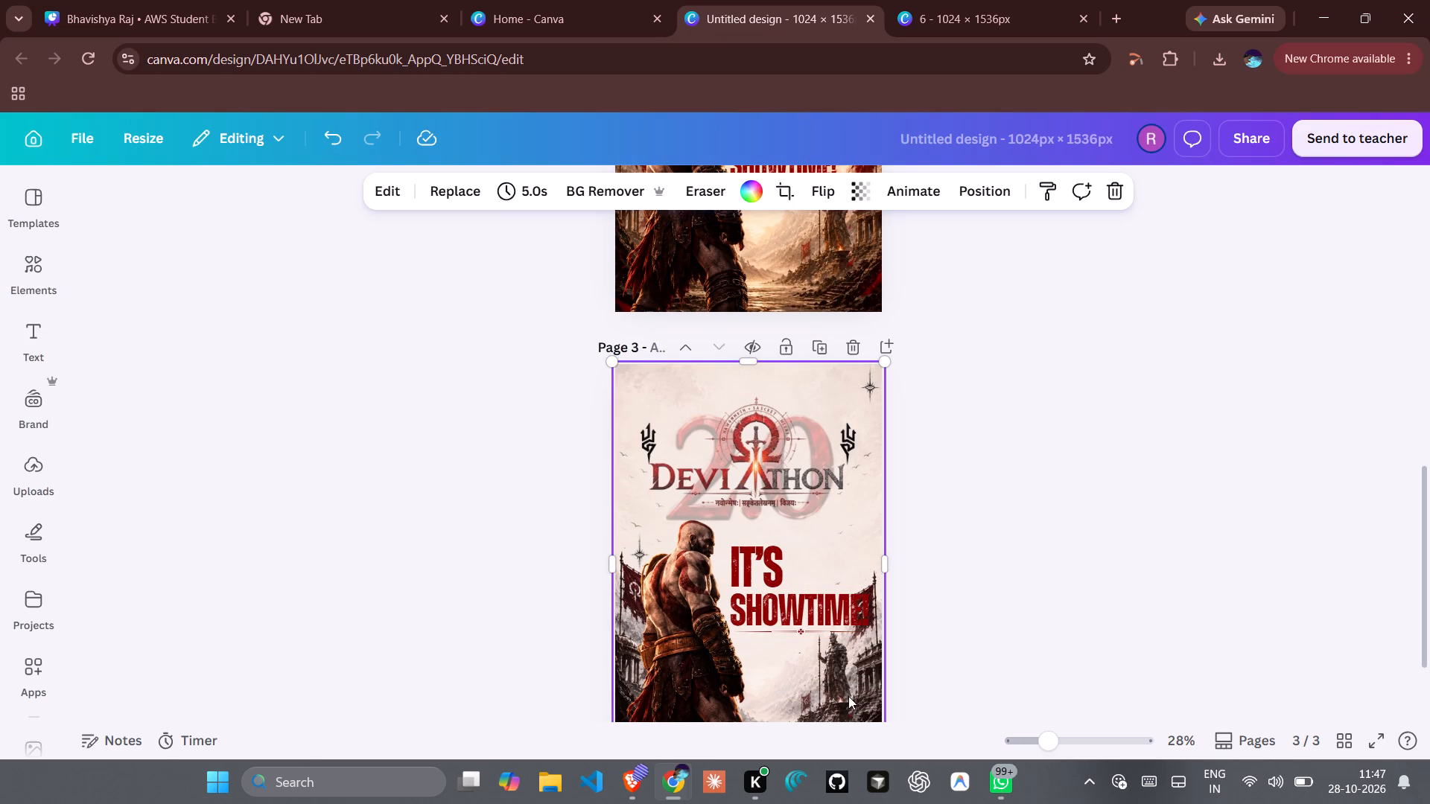
pyautogui.scroll(-2, 848, 696)
pyautogui.doubleClick(854, 632)
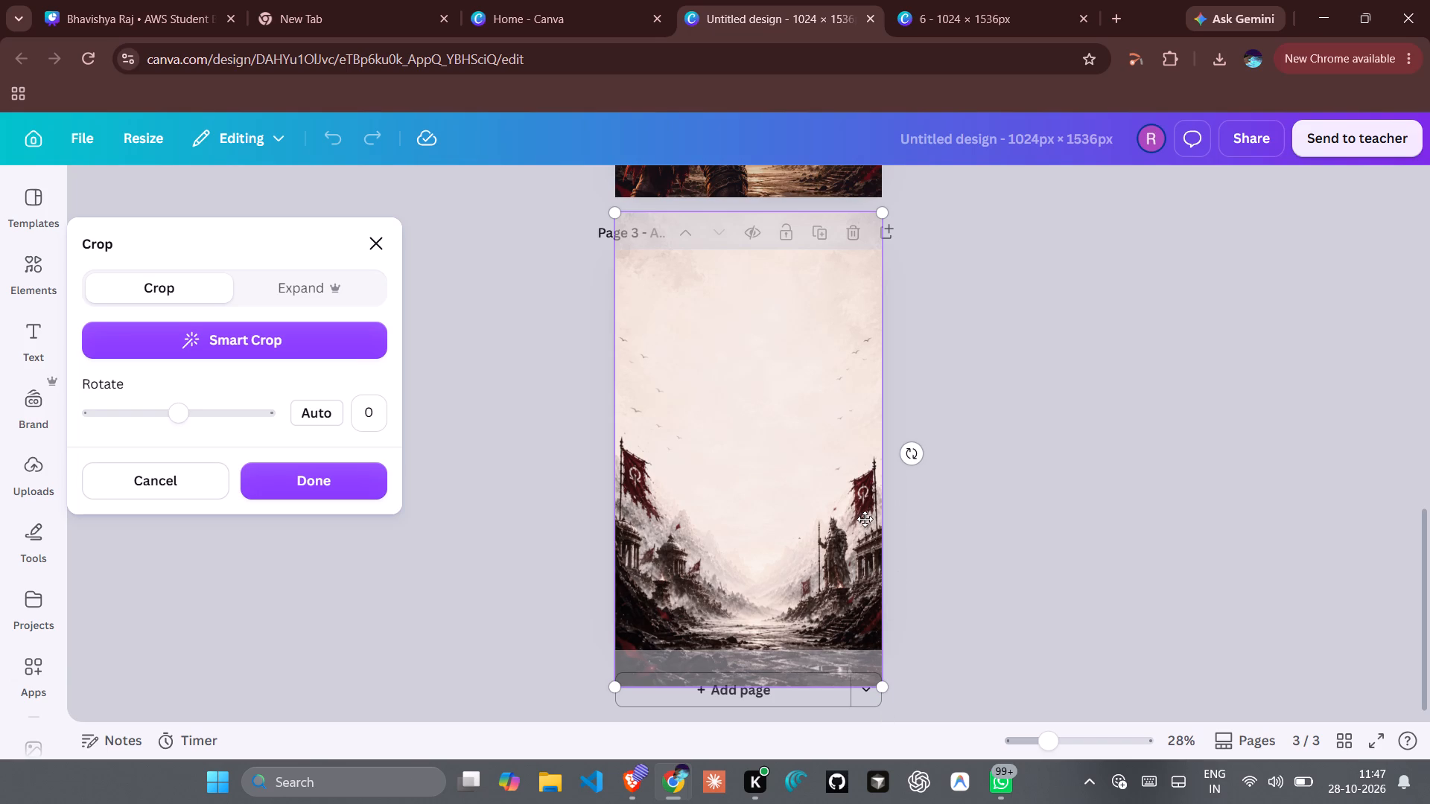
pyautogui.moveTo(881, 686); pyautogui.dragTo(950, 708)
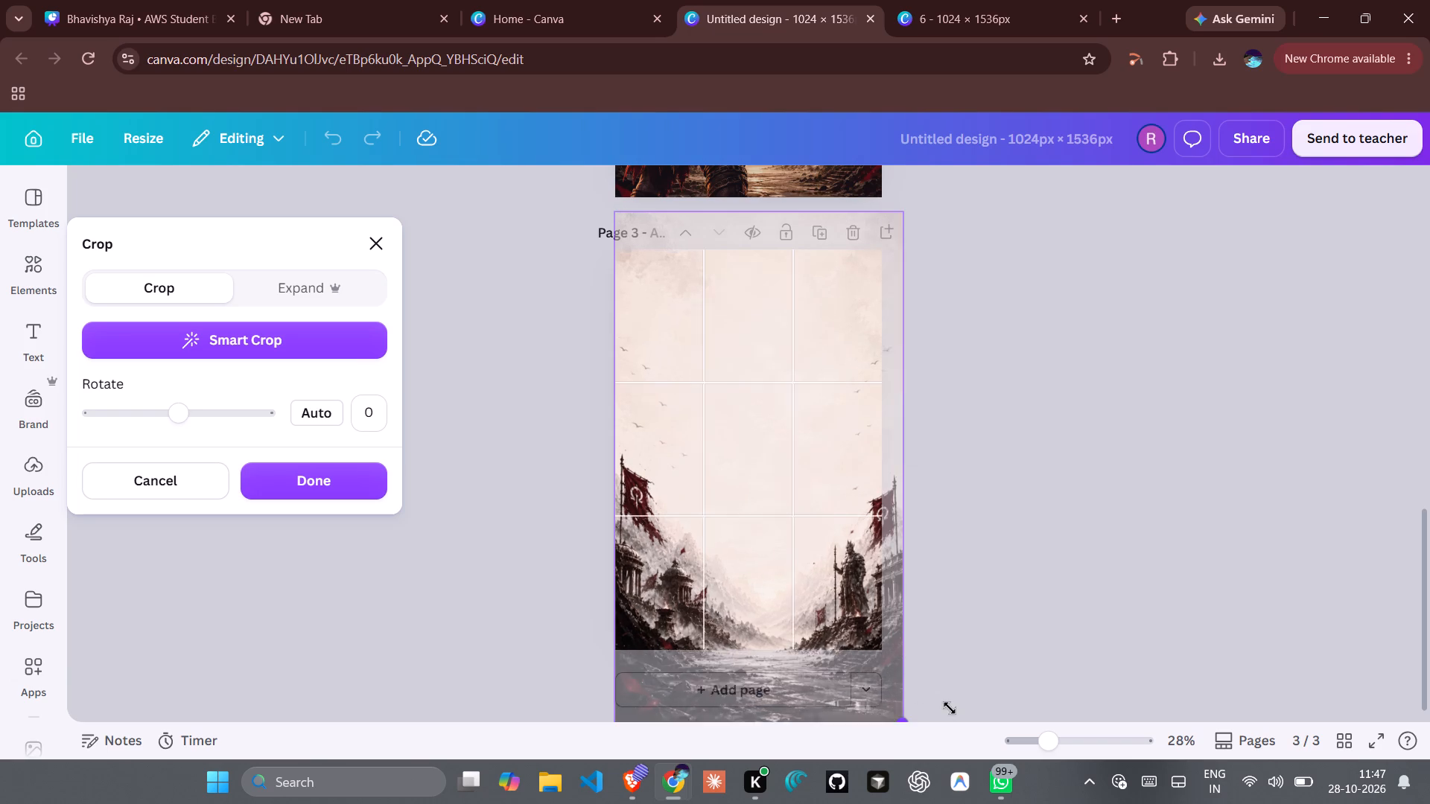
pyautogui.moveTo(950, 708); pyautogui.dragTo(940, 714)
pyautogui.click(1005, 657)
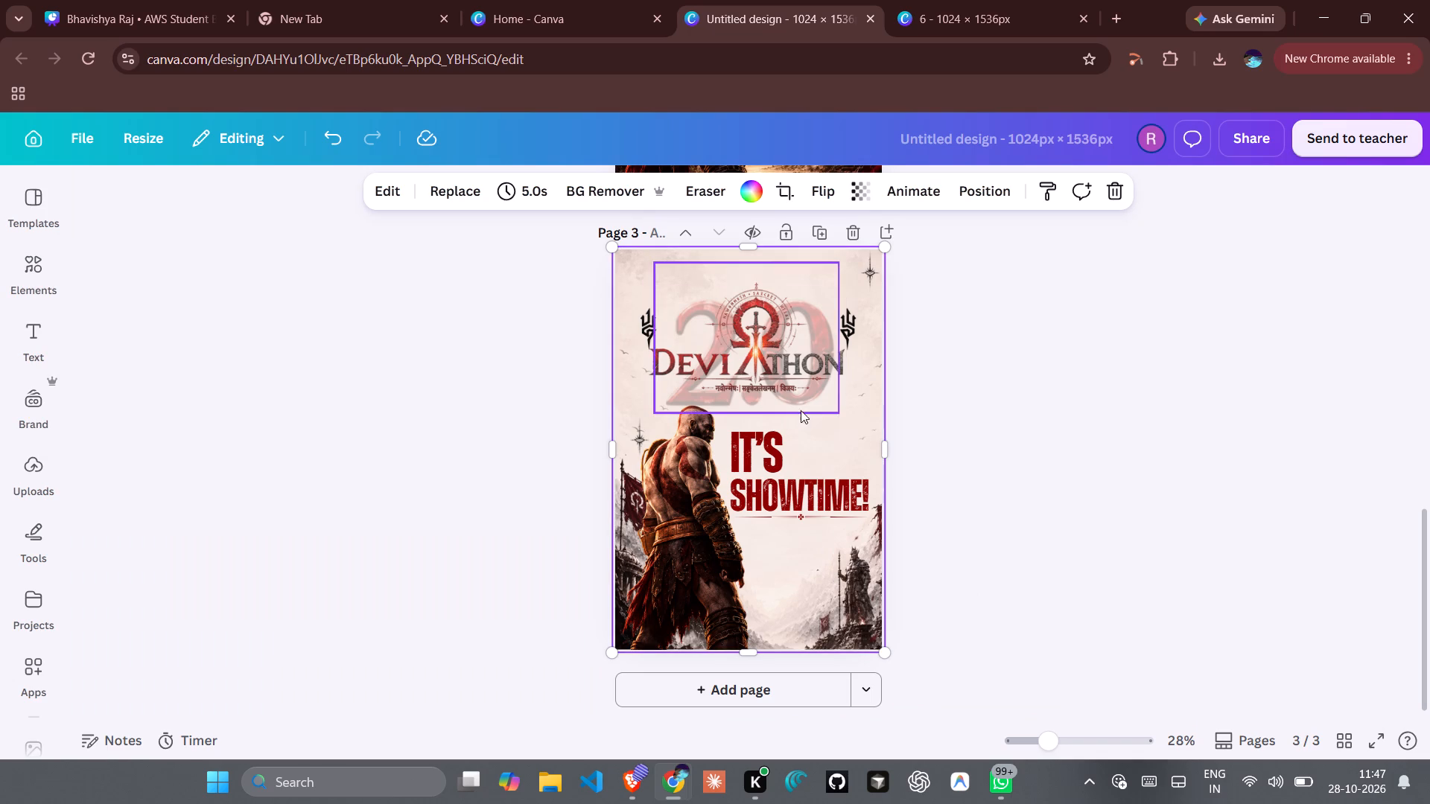
# Nudge the star ornament in page 3's upper right corner slightly inward and down.
pyautogui.click(874, 278)
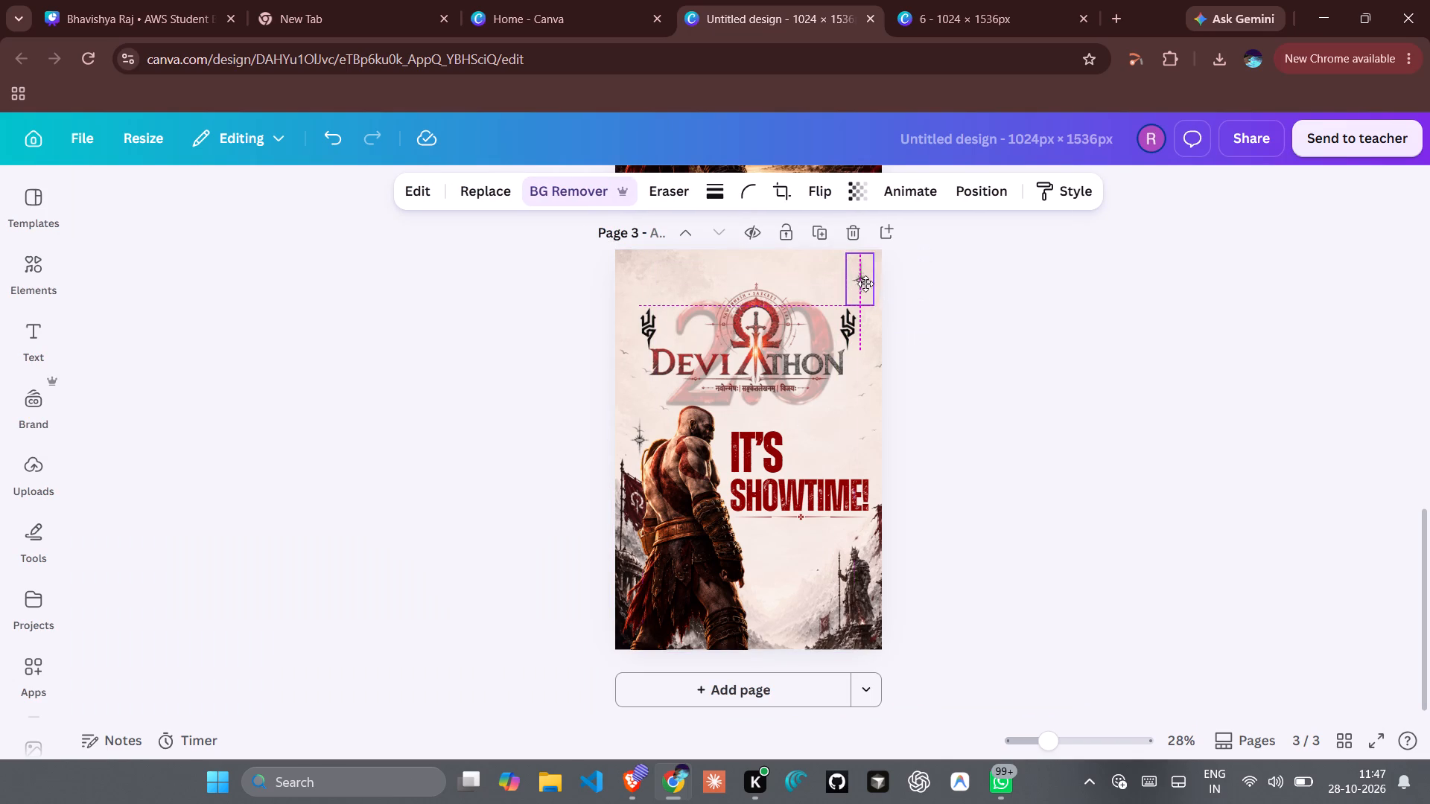
pyautogui.click(951, 327)
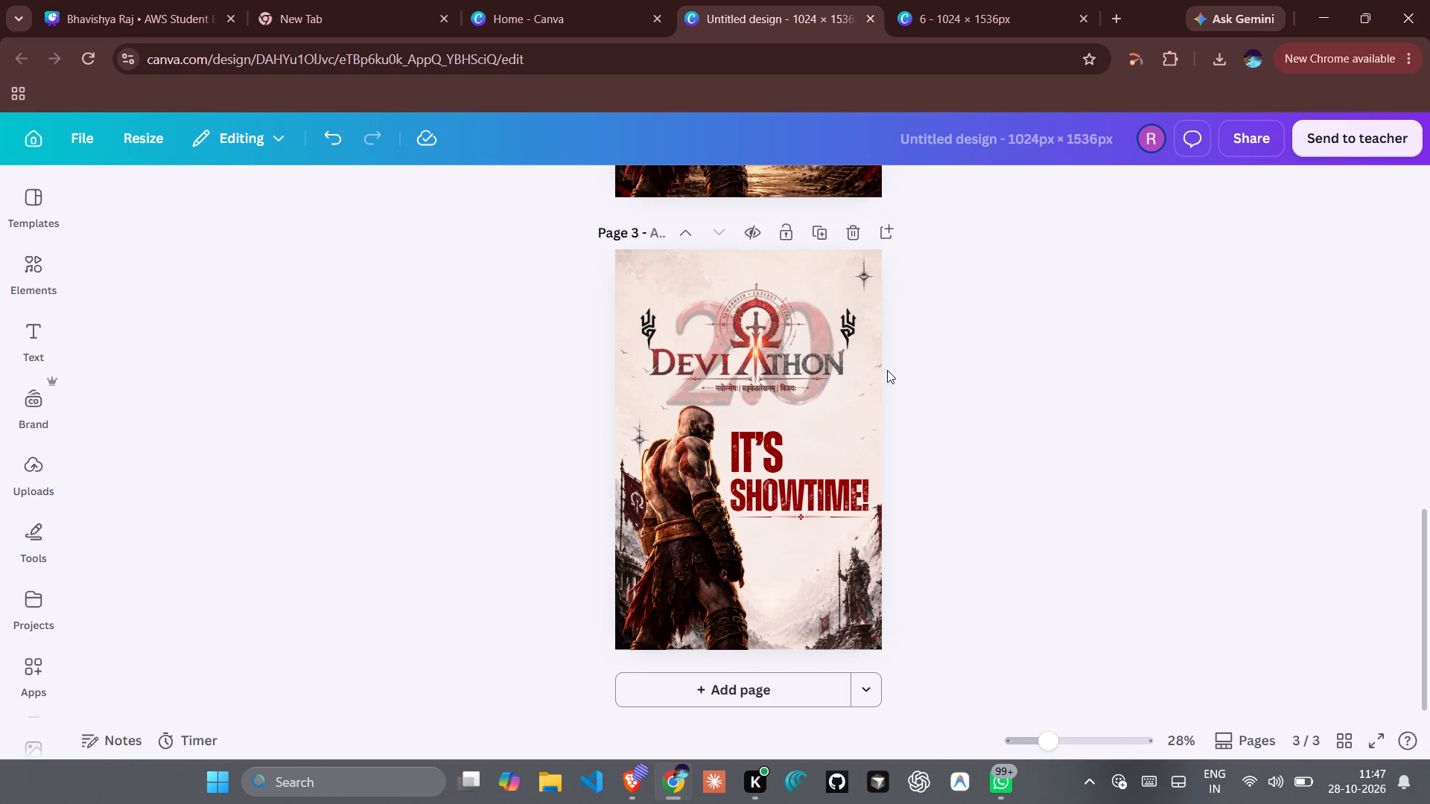
# Enlarge the faded "2.0" graphic behind the Deviathon logo in both directions and align its frame with the page's top edge.
pyautogui.scroll(-1, 887, 370)
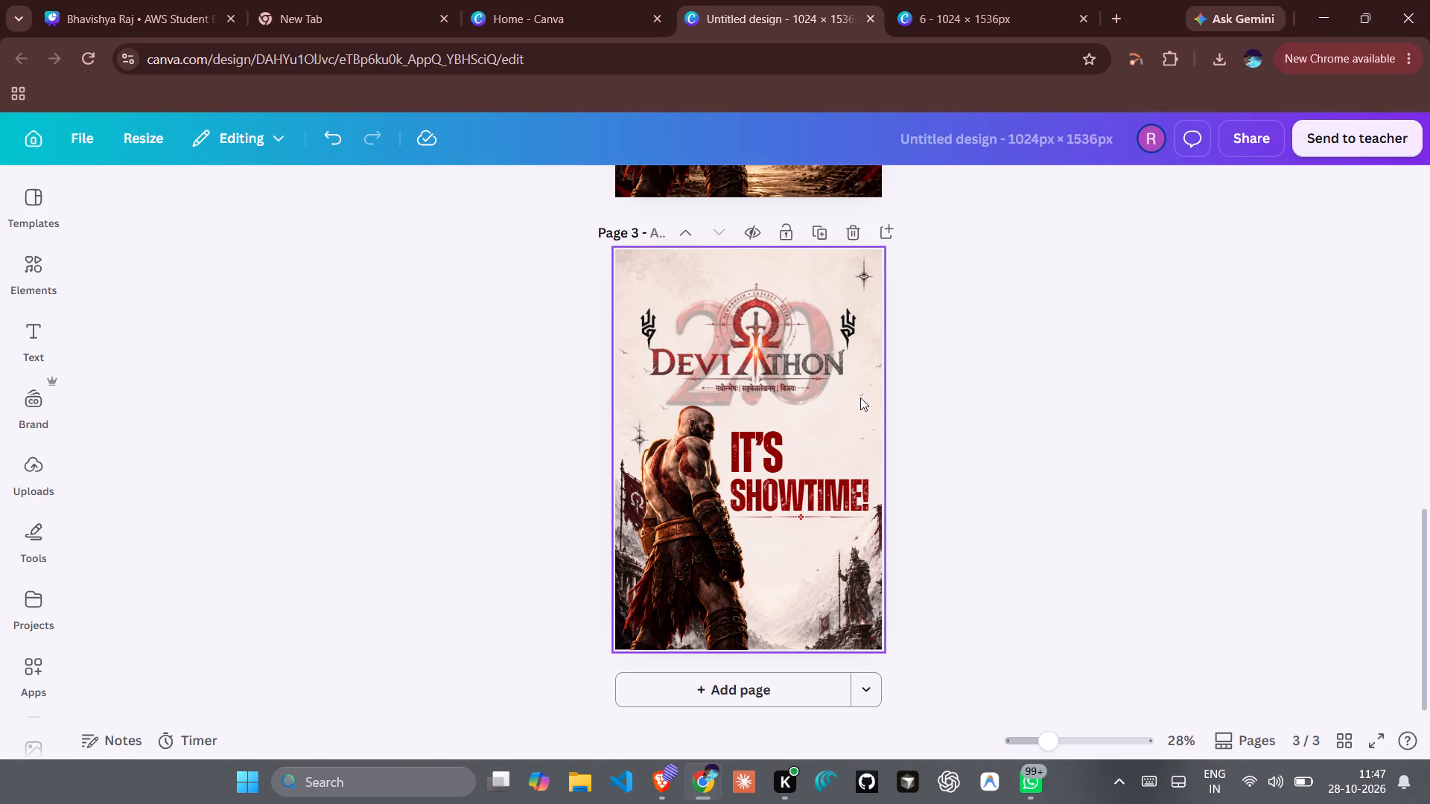
pyautogui.click(763, 402)
pyautogui.moveTo(839, 264); pyautogui.dragTo(841, 261)
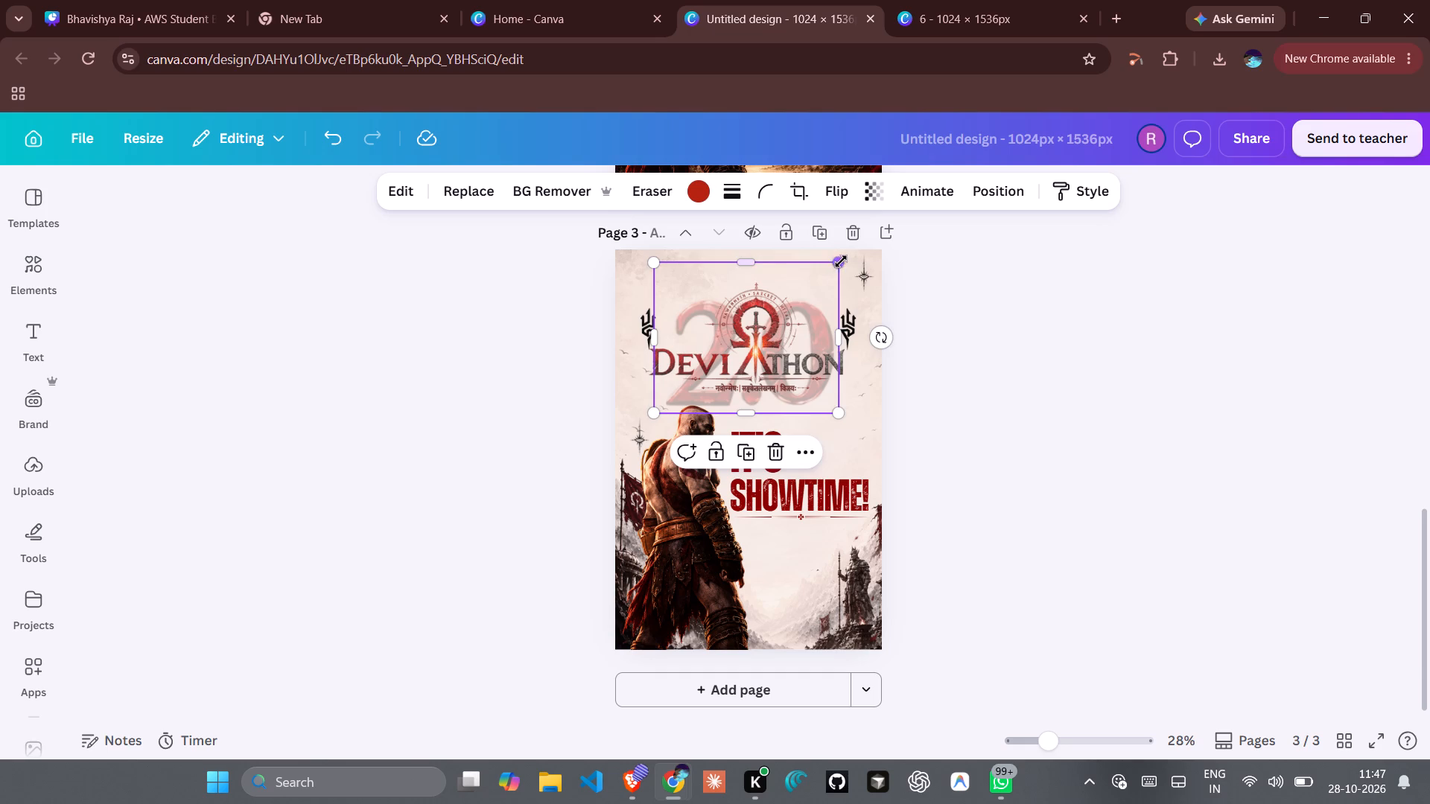
pyautogui.moveTo(841, 261); pyautogui.dragTo(846, 252)
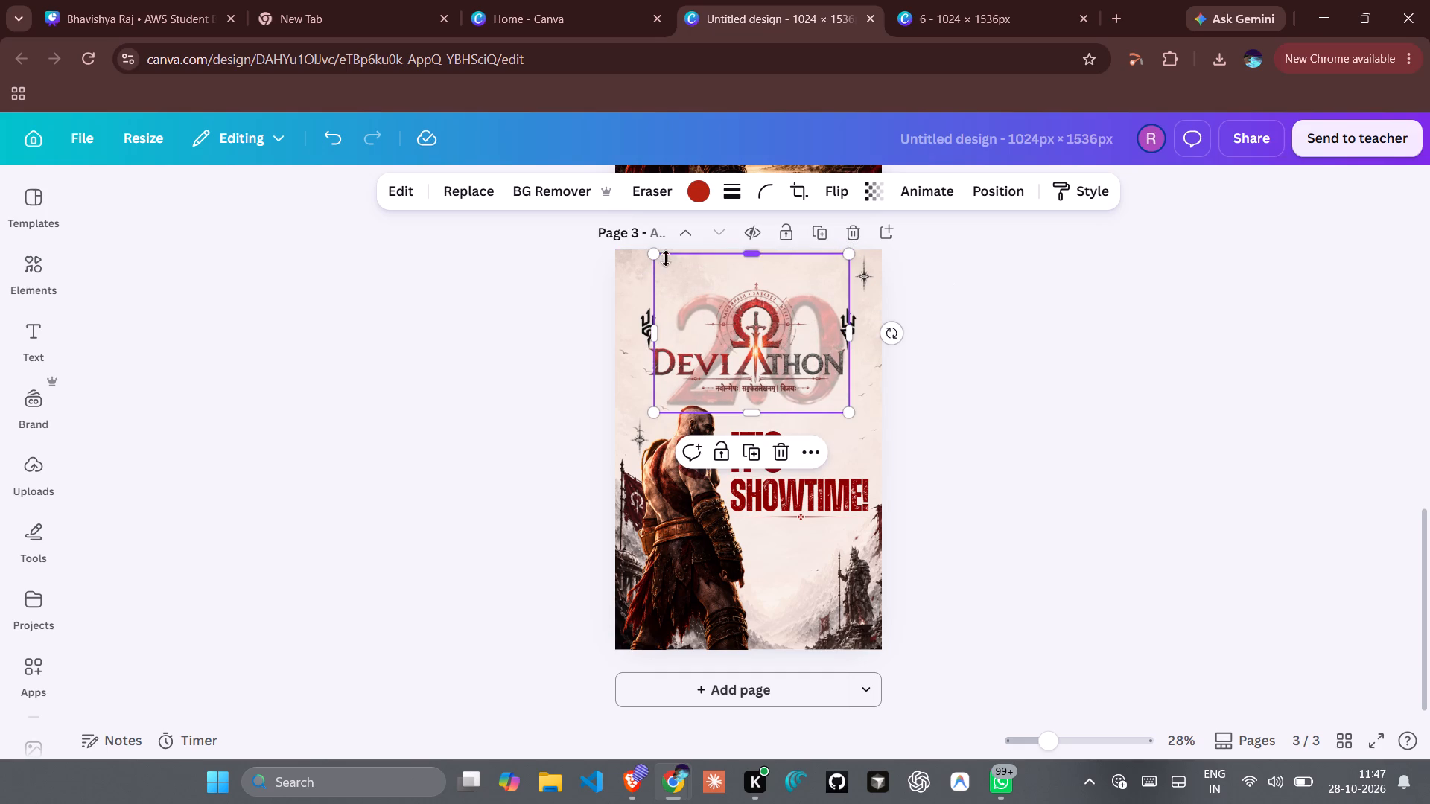
pyautogui.moveTo(658, 255); pyautogui.dragTo(641, 248)
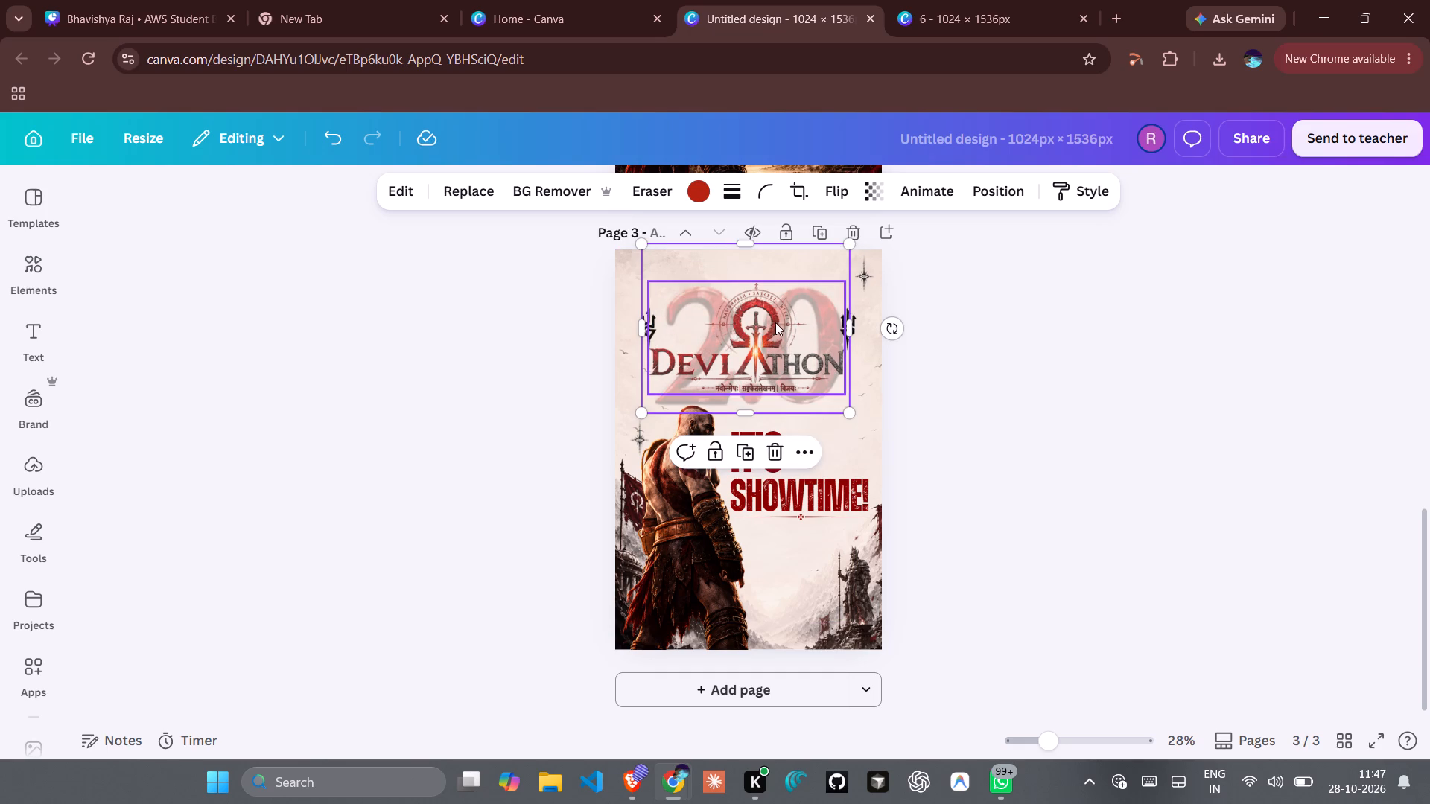
pyautogui.click(814, 255)
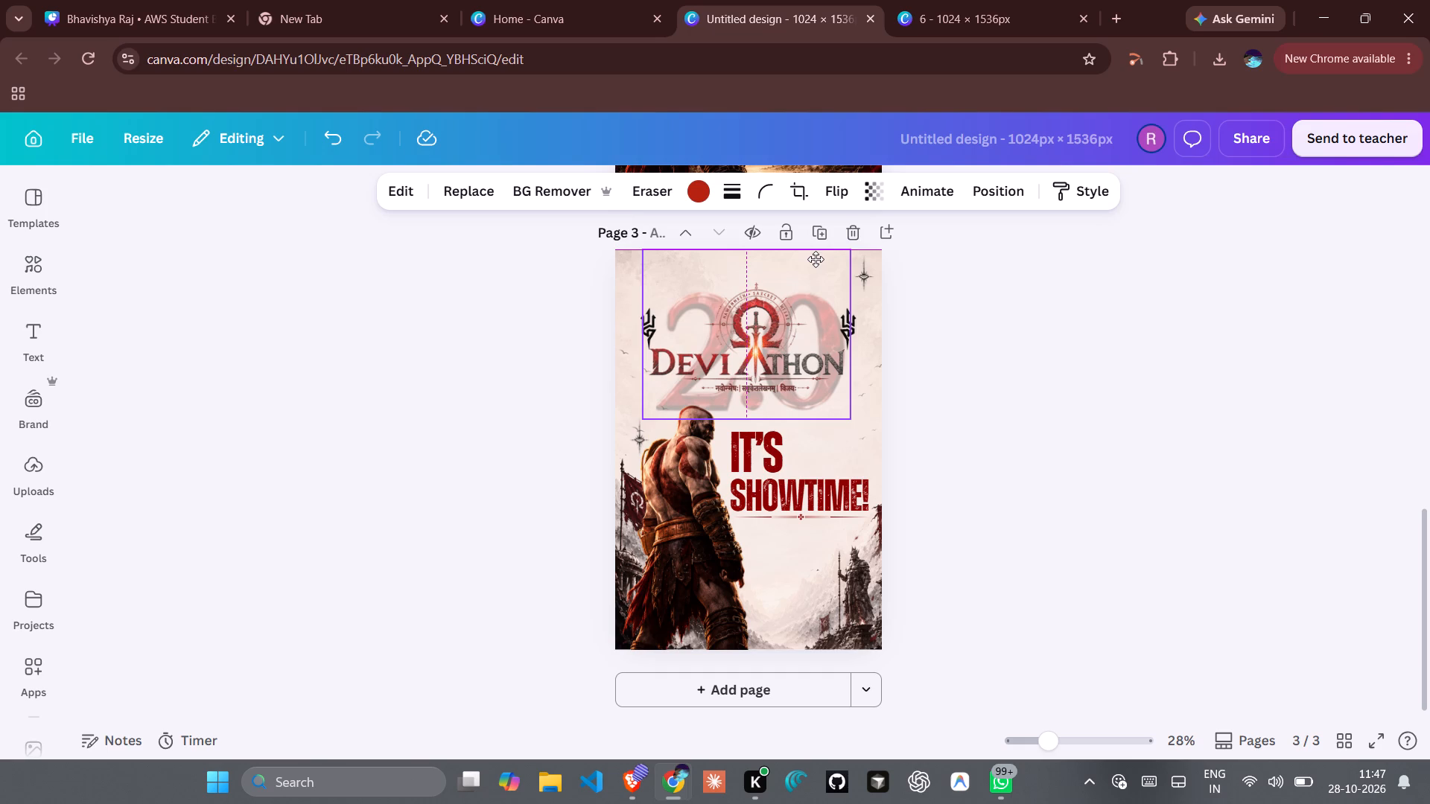
pyautogui.click(1001, 381)
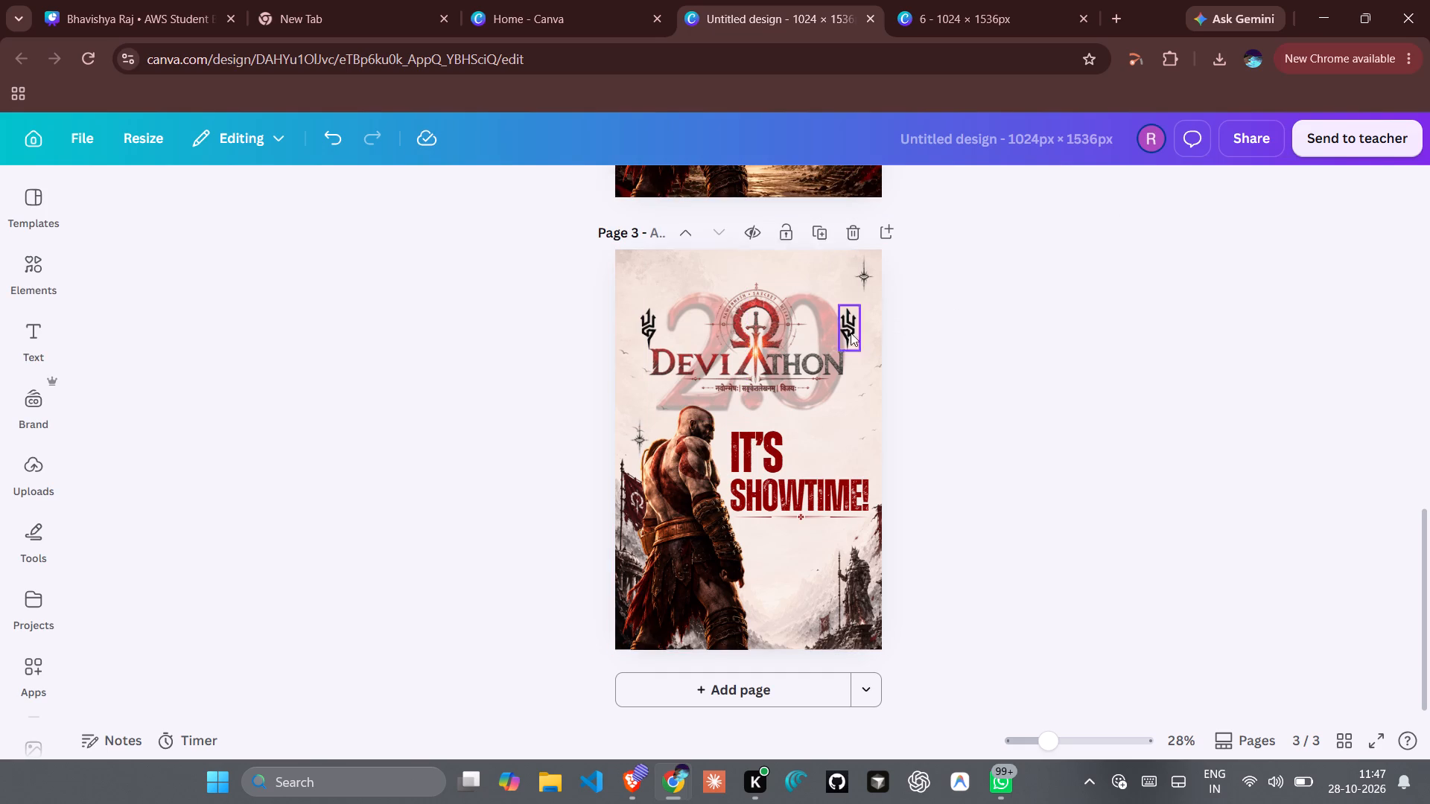
# Move the two black trident symbols outward toward the page's side edges, away from the Deviathon logo.
pyautogui.click(845, 329)
pyautogui.click(1008, 307)
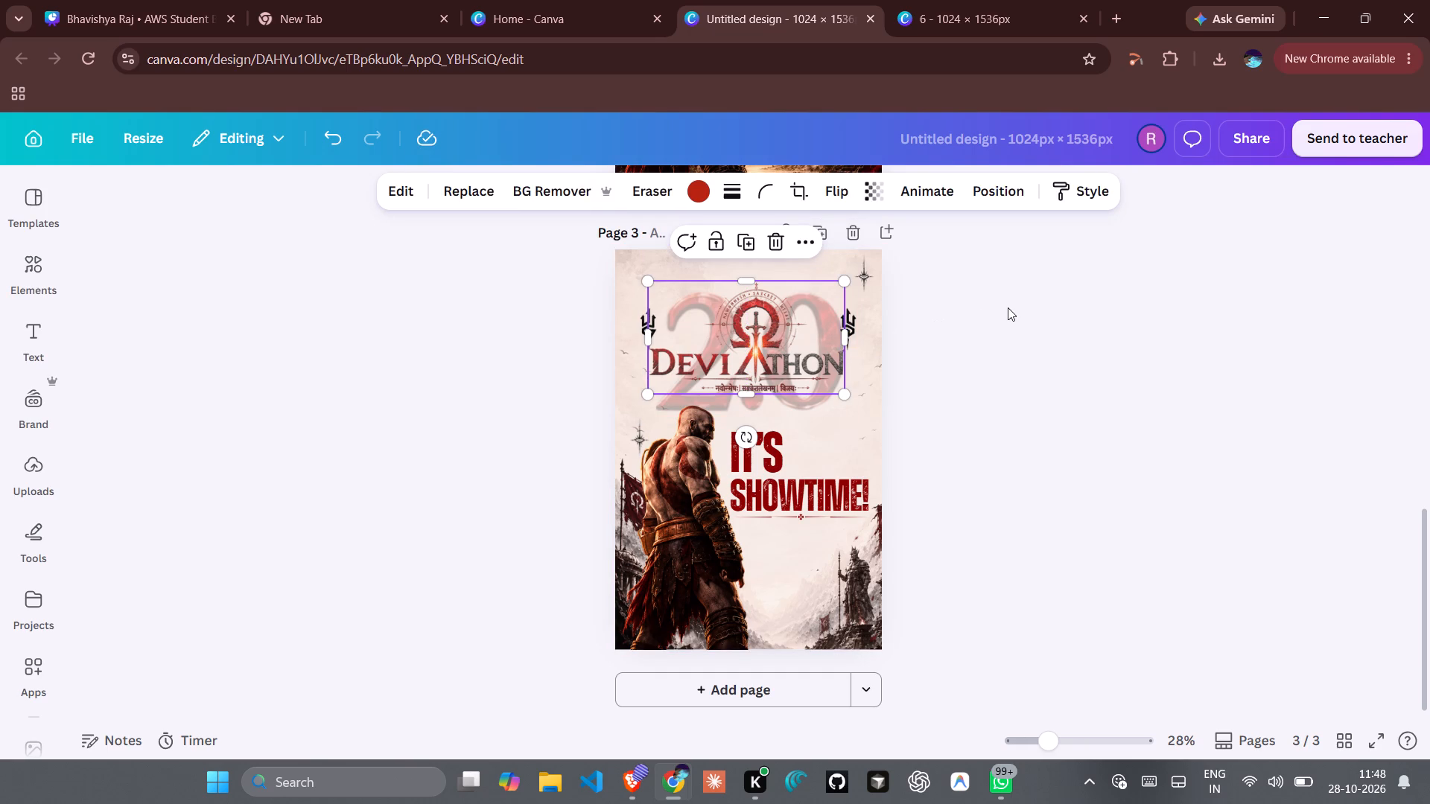
pyautogui.moveTo(853, 320); pyautogui.dragTo(868, 326)
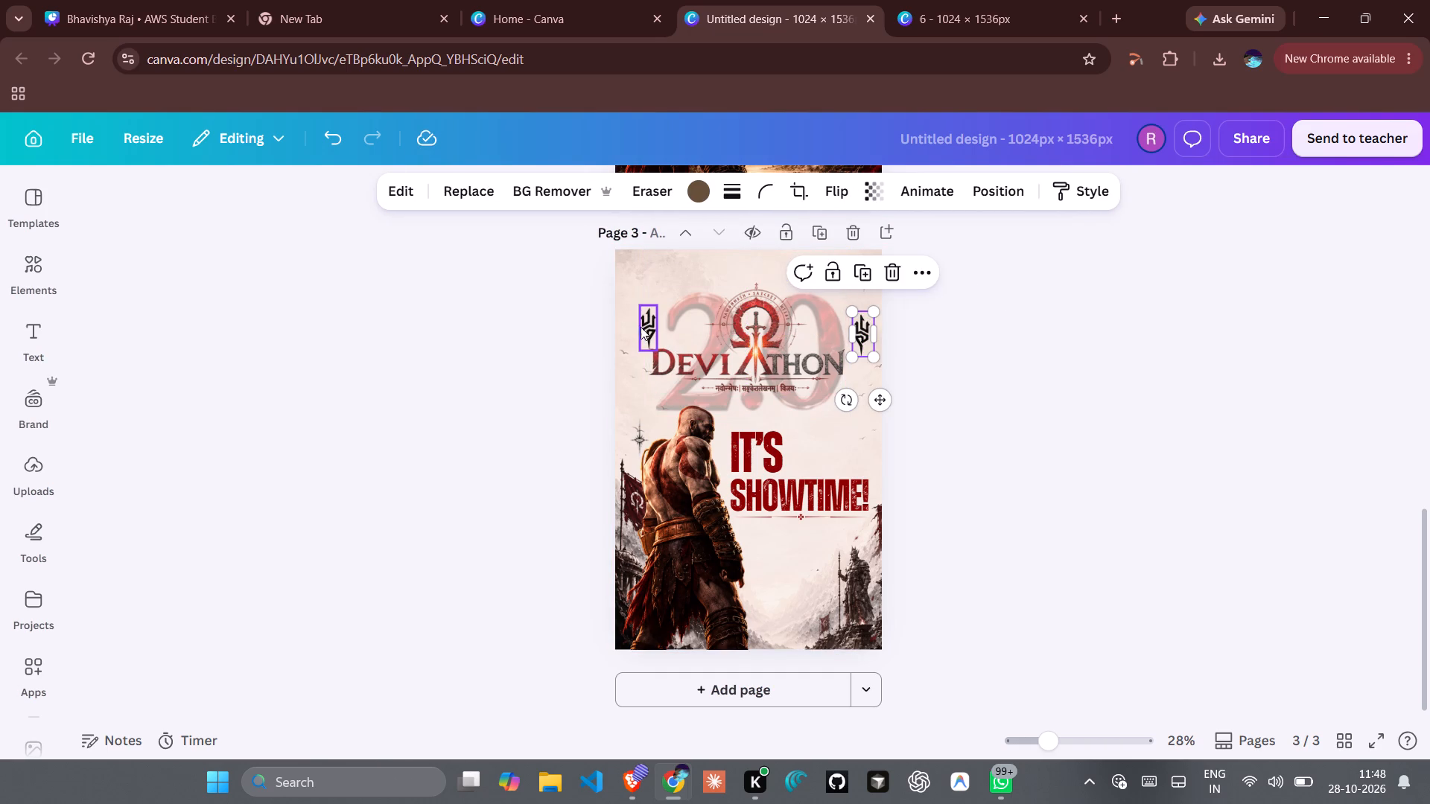
pyautogui.moveTo(640, 327); pyautogui.dragTo(638, 328)
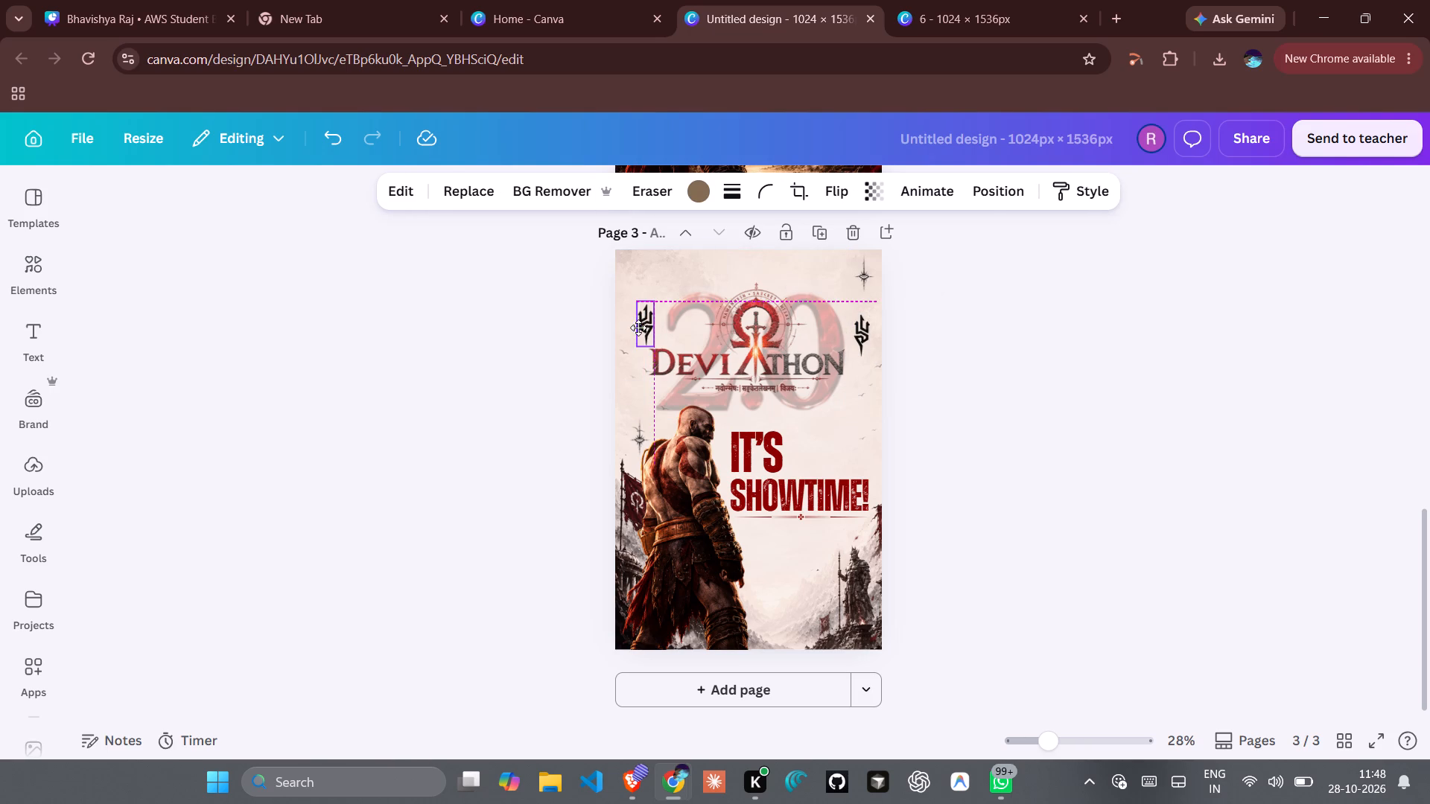
pyautogui.moveTo(638, 328); pyautogui.dragTo(623, 337)
# Move the Deviathon logo slightly higher and to the right over the "2.0" graphic on page 3.
pyautogui.moveTo(753, 365); pyautogui.dragTo(757, 326)
pyautogui.click(757, 326)
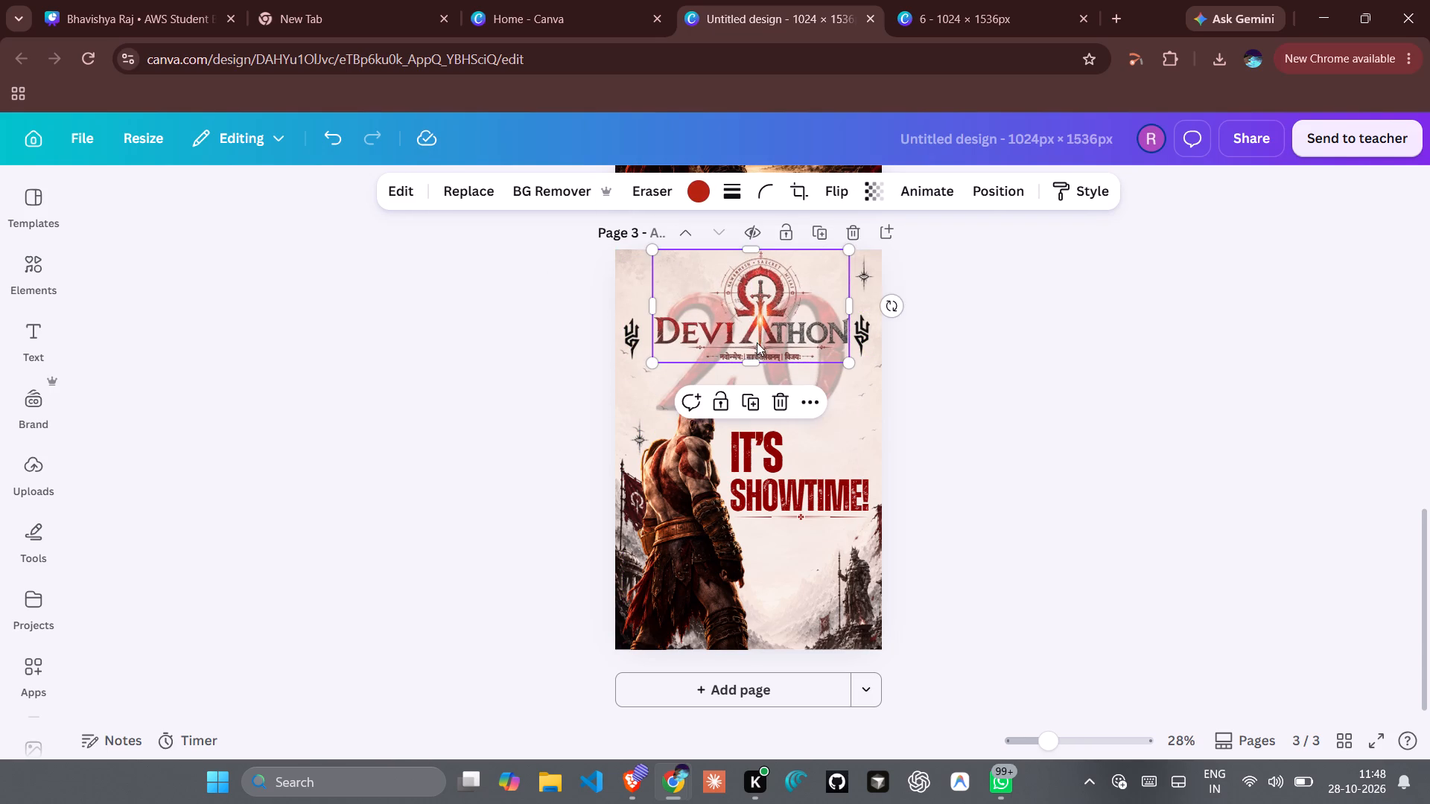
pyautogui.moveTo(765, 326); pyautogui.dragTo(763, 343)
pyautogui.moveTo(763, 342); pyautogui.dragTo(772, 342)
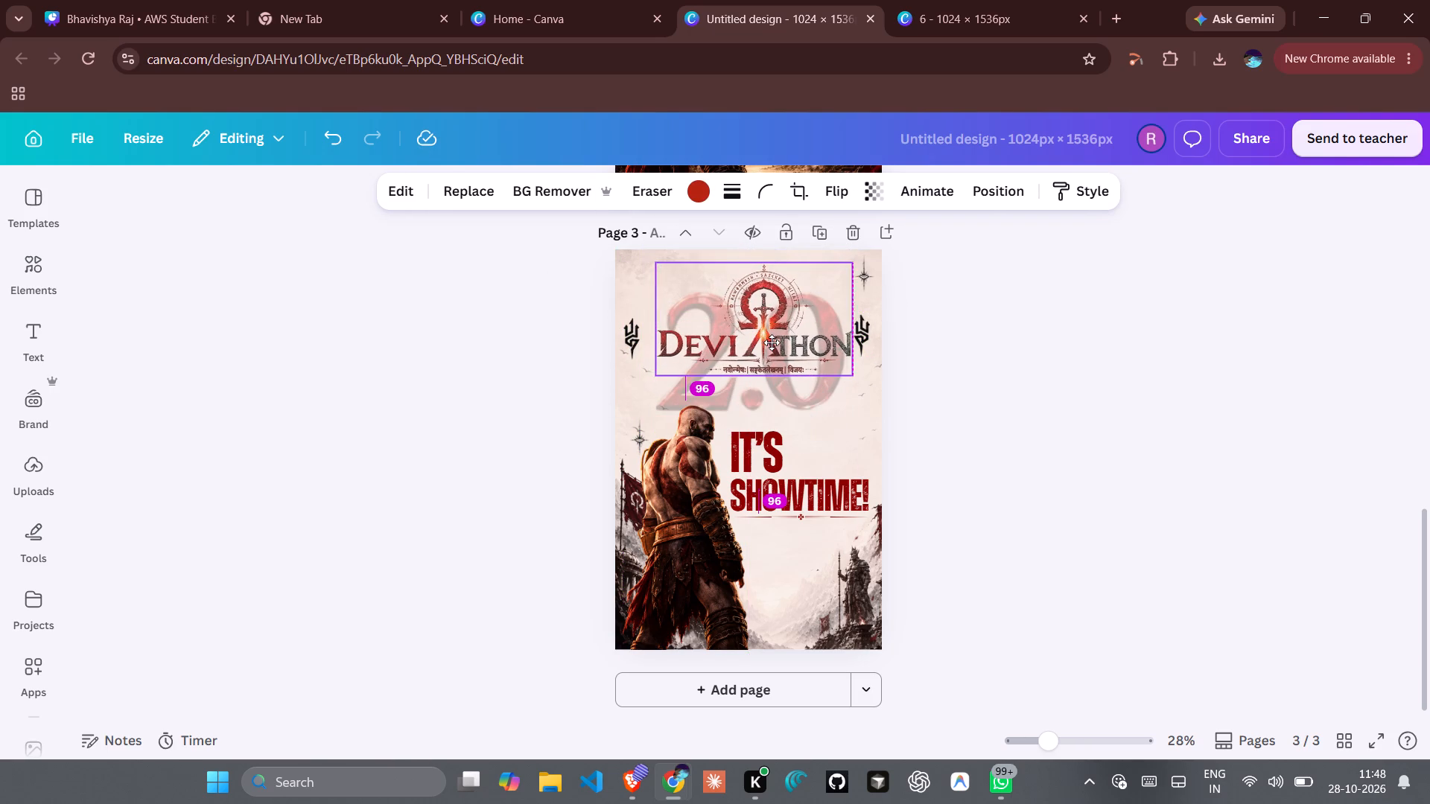
pyautogui.moveTo(772, 342); pyautogui.dragTo(773, 345)
pyautogui.click(787, 345)
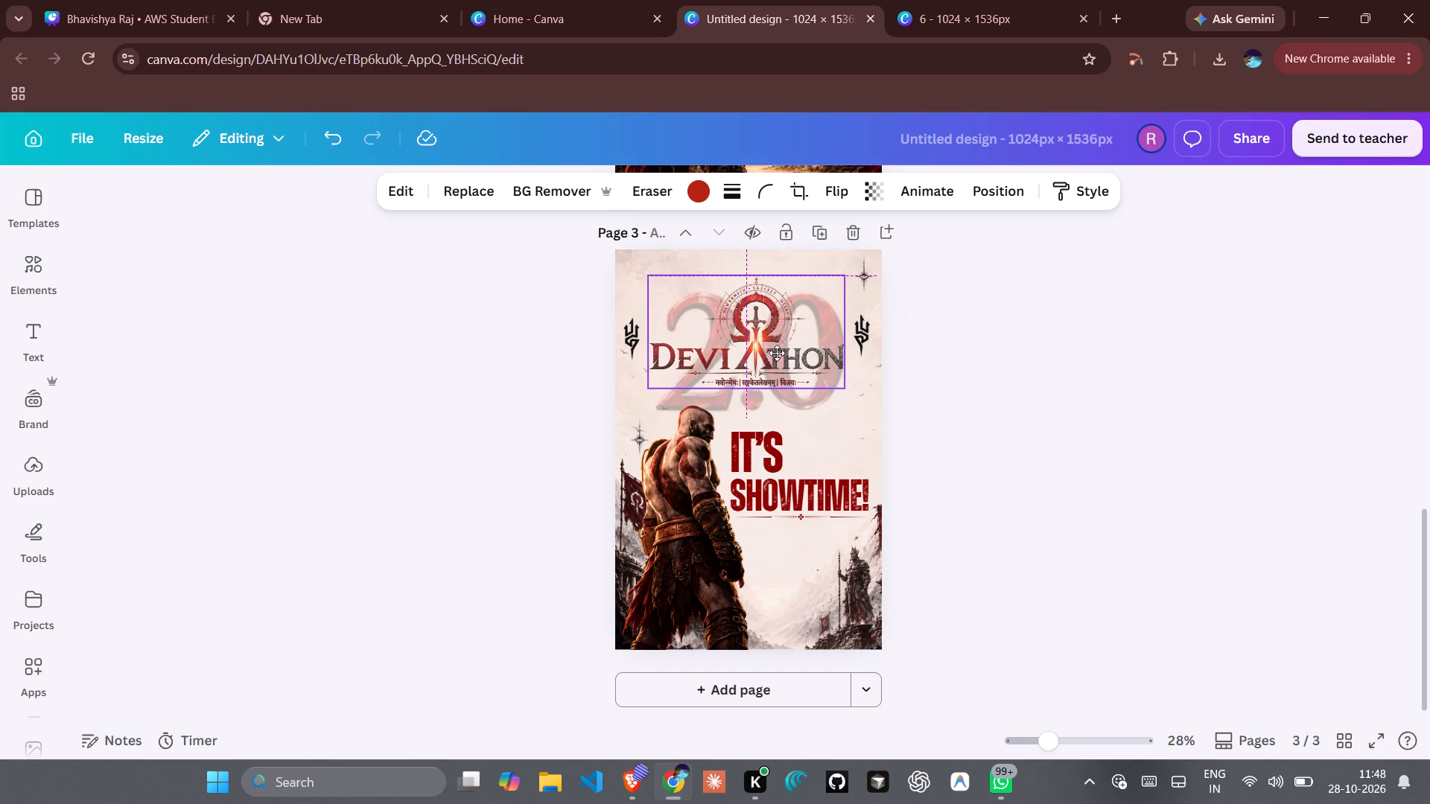
# Raise the faded "2.0" graphic and shift it slightly right so it sits centred behind the Deviathon logo.
pyautogui.moveTo(827, 393); pyautogui.dragTo(828, 390)
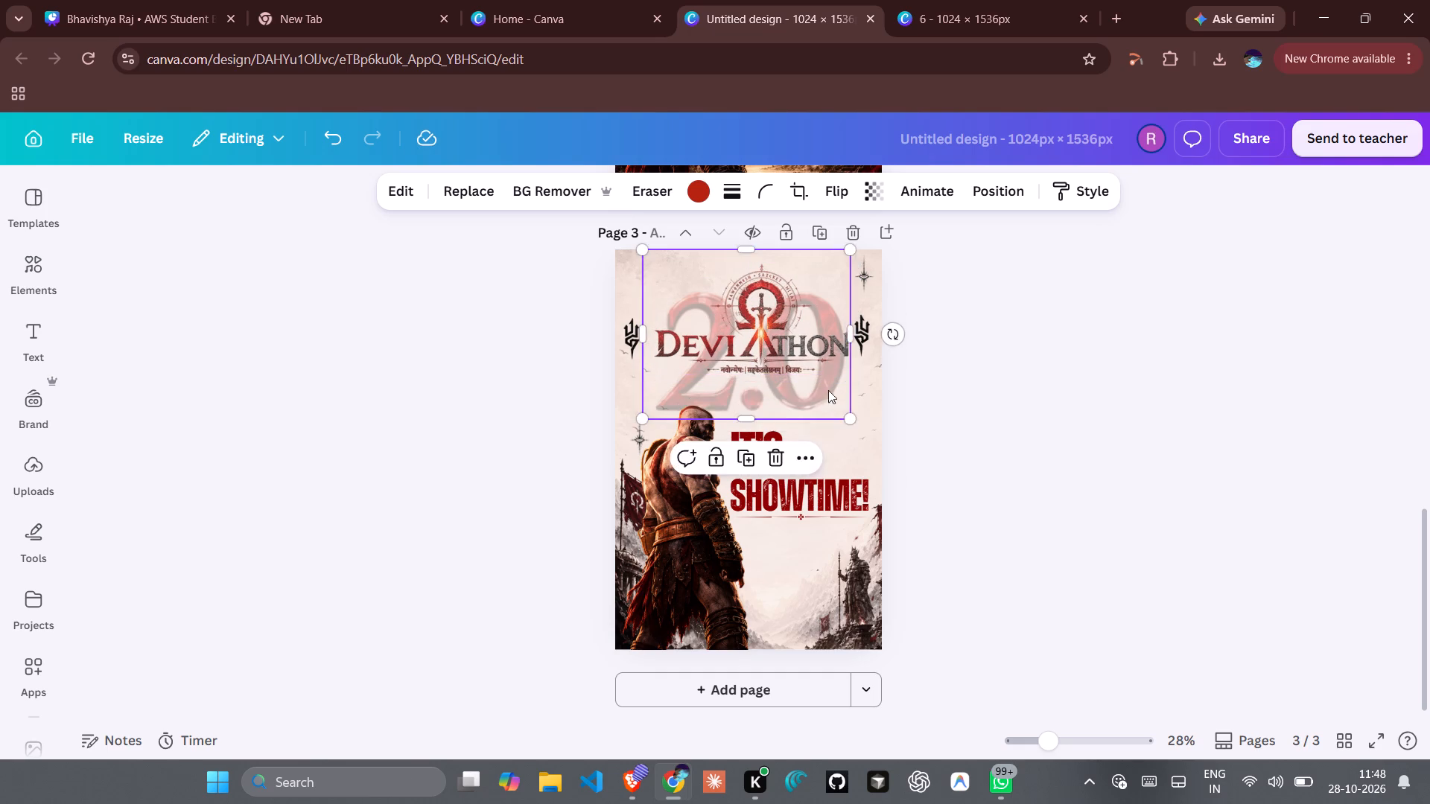
pyautogui.moveTo(828, 390); pyautogui.dragTo(832, 370)
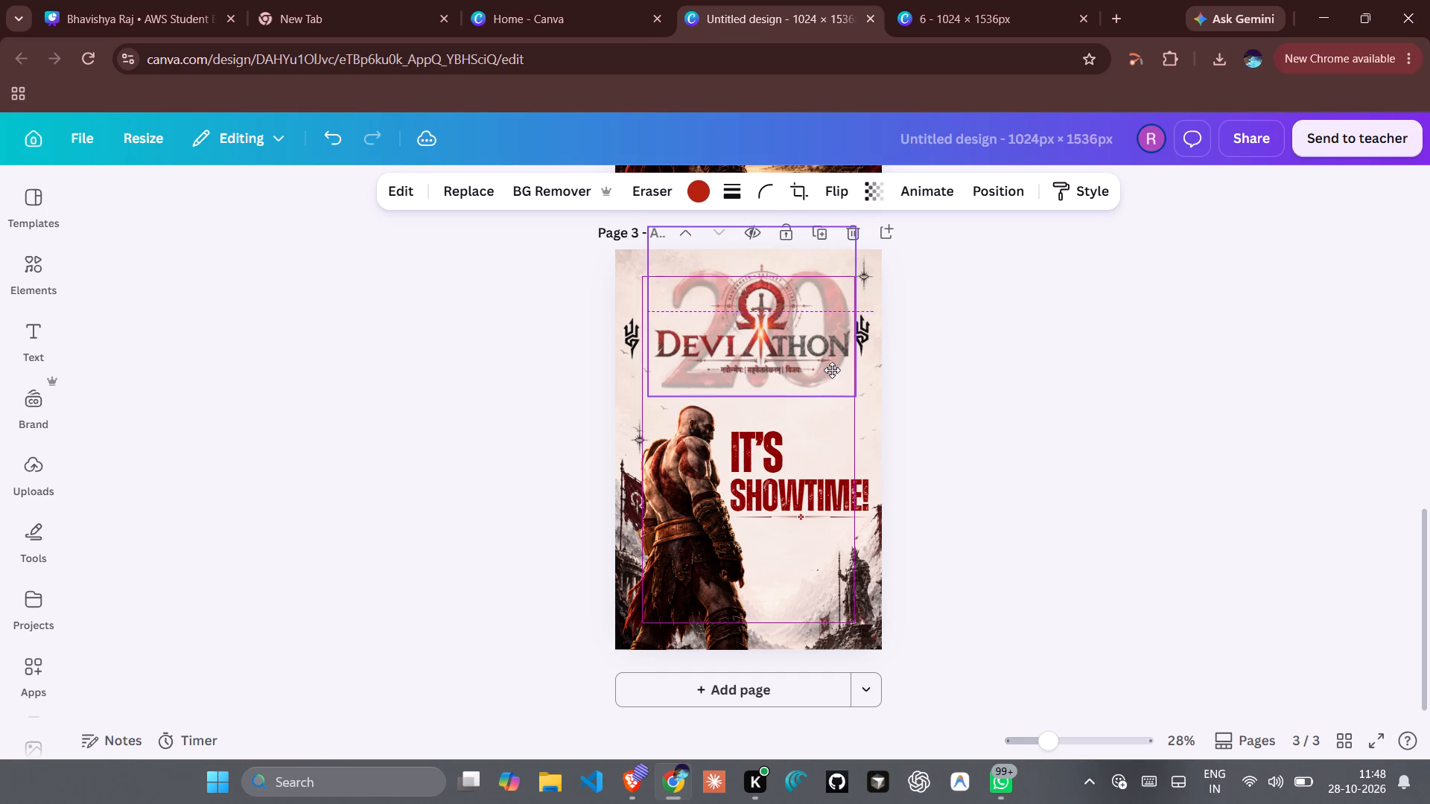
pyautogui.moveTo(832, 370); pyautogui.dragTo(832, 369)
# Move the two black trident symbols inward and slightly up, closer to the Deviathon logo and level with each other.
pyautogui.moveTo(864, 334); pyautogui.dragTo(862, 322)
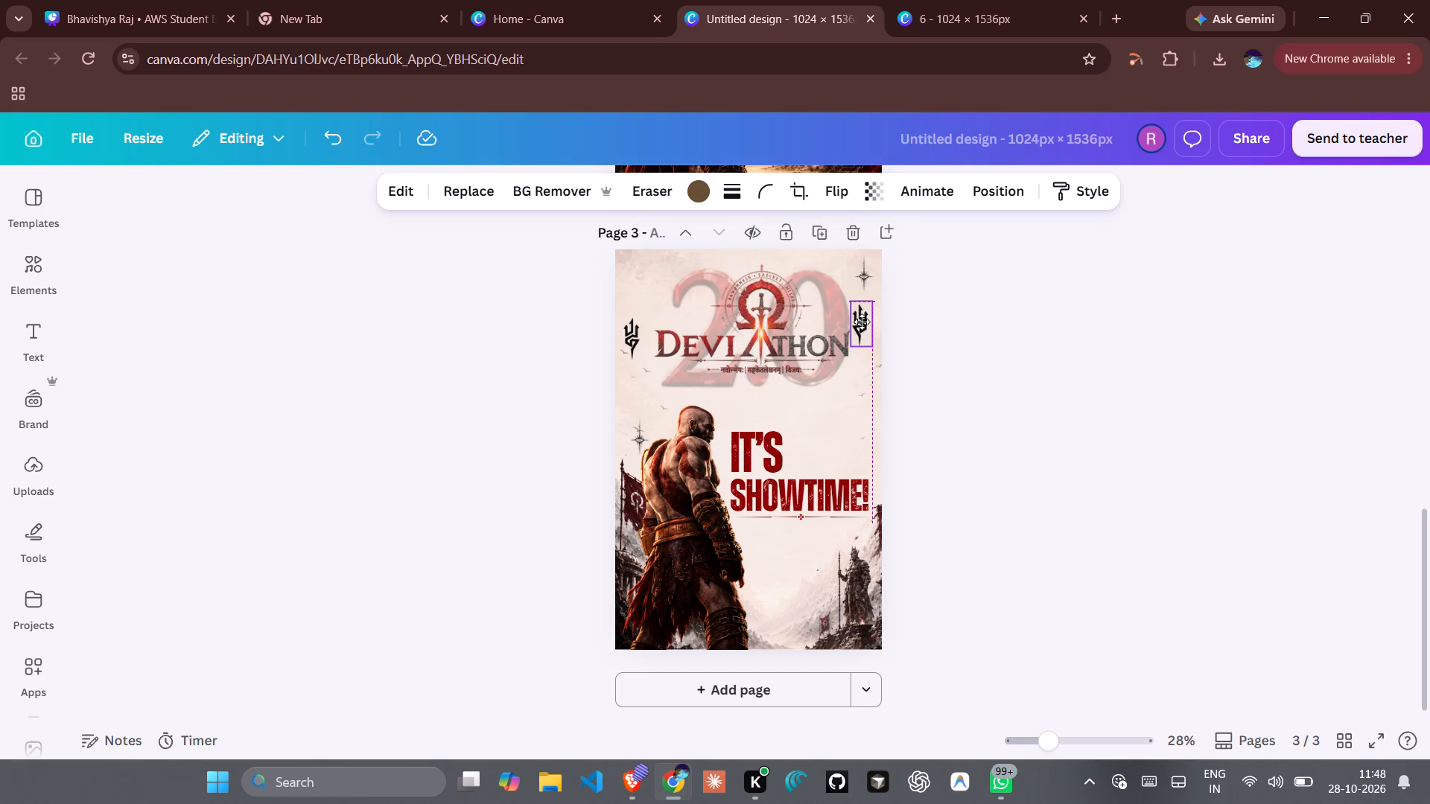
pyautogui.moveTo(862, 322); pyautogui.dragTo(857, 317)
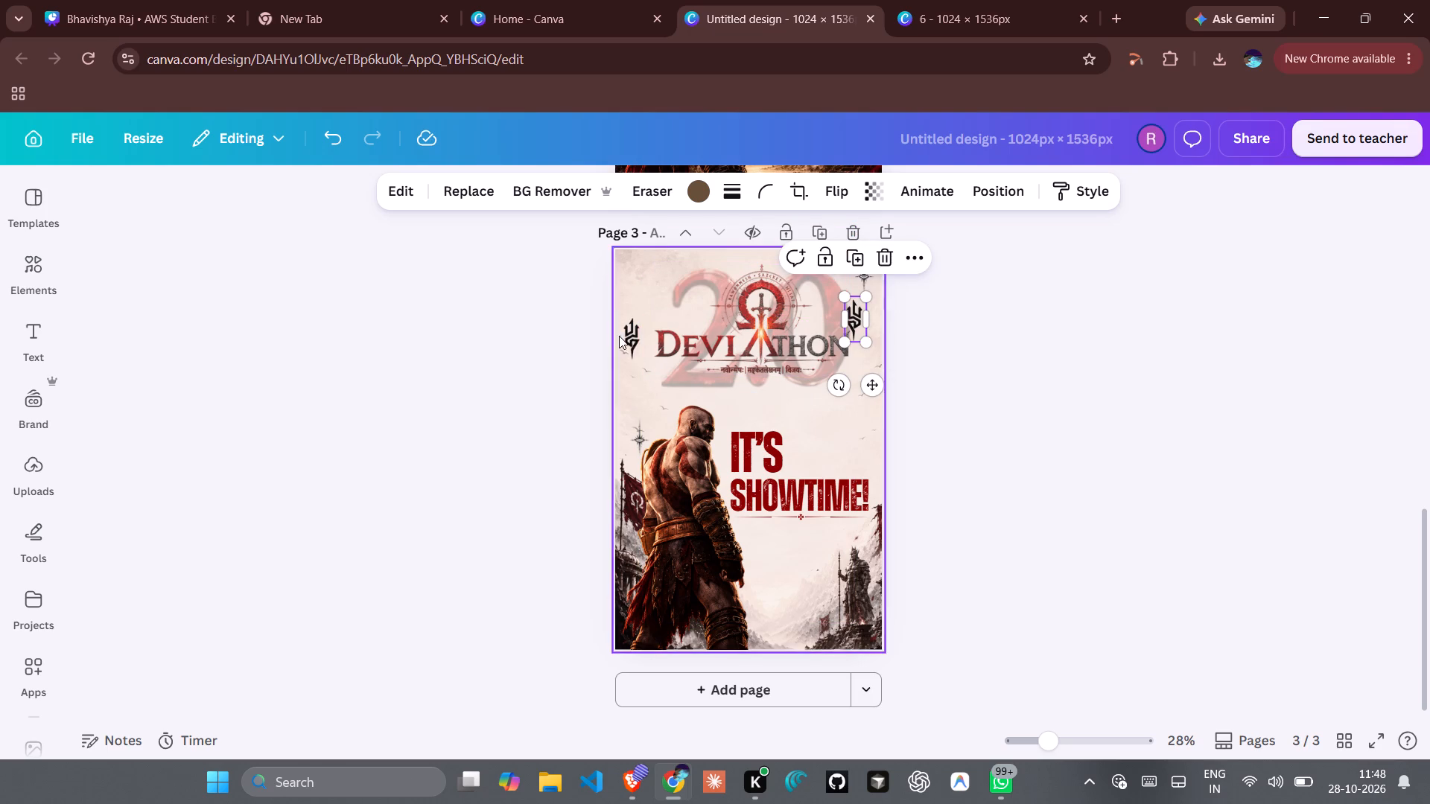
pyautogui.moveTo(632, 339); pyautogui.dragTo(654, 324)
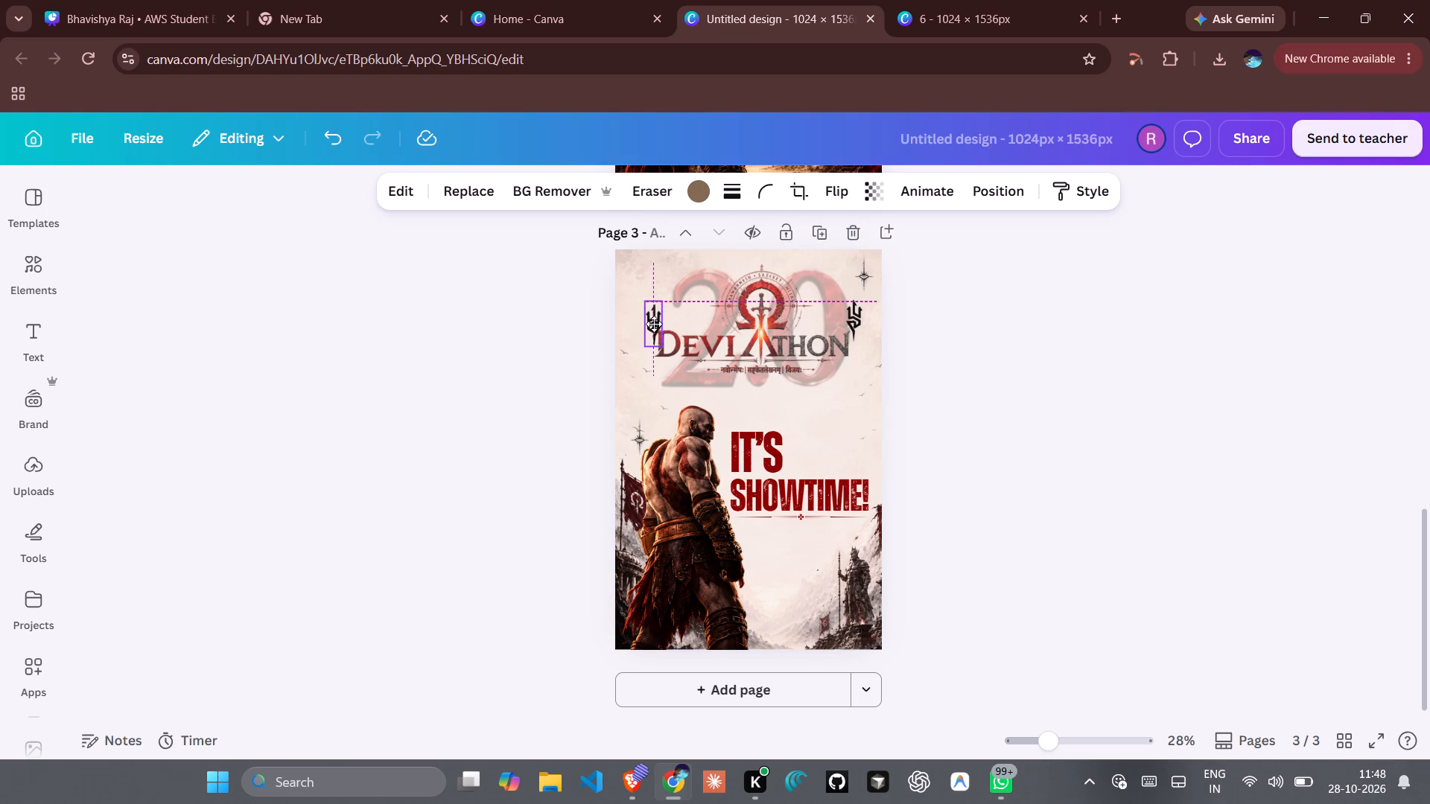
pyautogui.moveTo(654, 324); pyautogui.dragTo(654, 319)
pyautogui.click(997, 358)
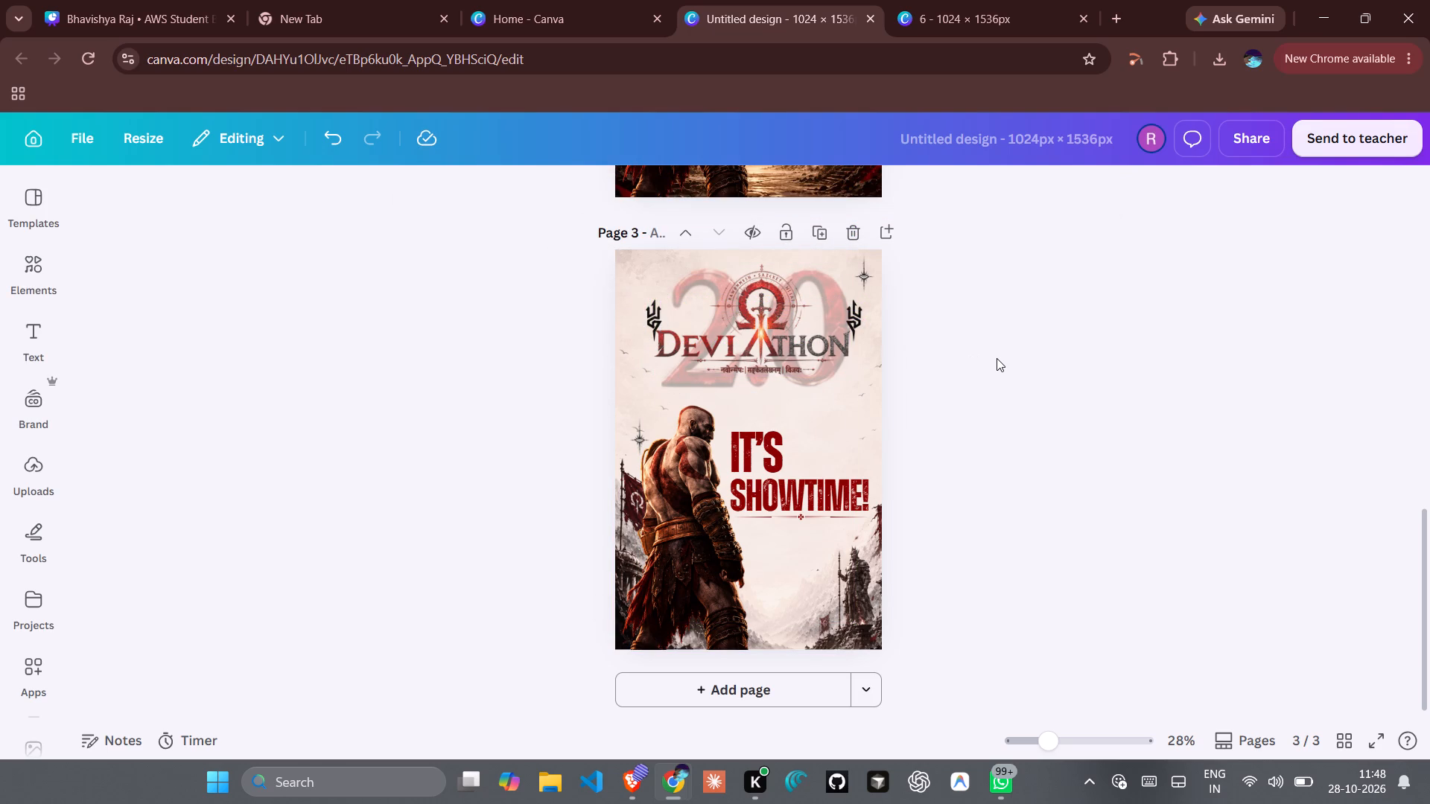
# Fine-tune both trident symbols so they flank the "2.0" graphic at matching height and equal distance from the page edges.
pyautogui.click(648, 316)
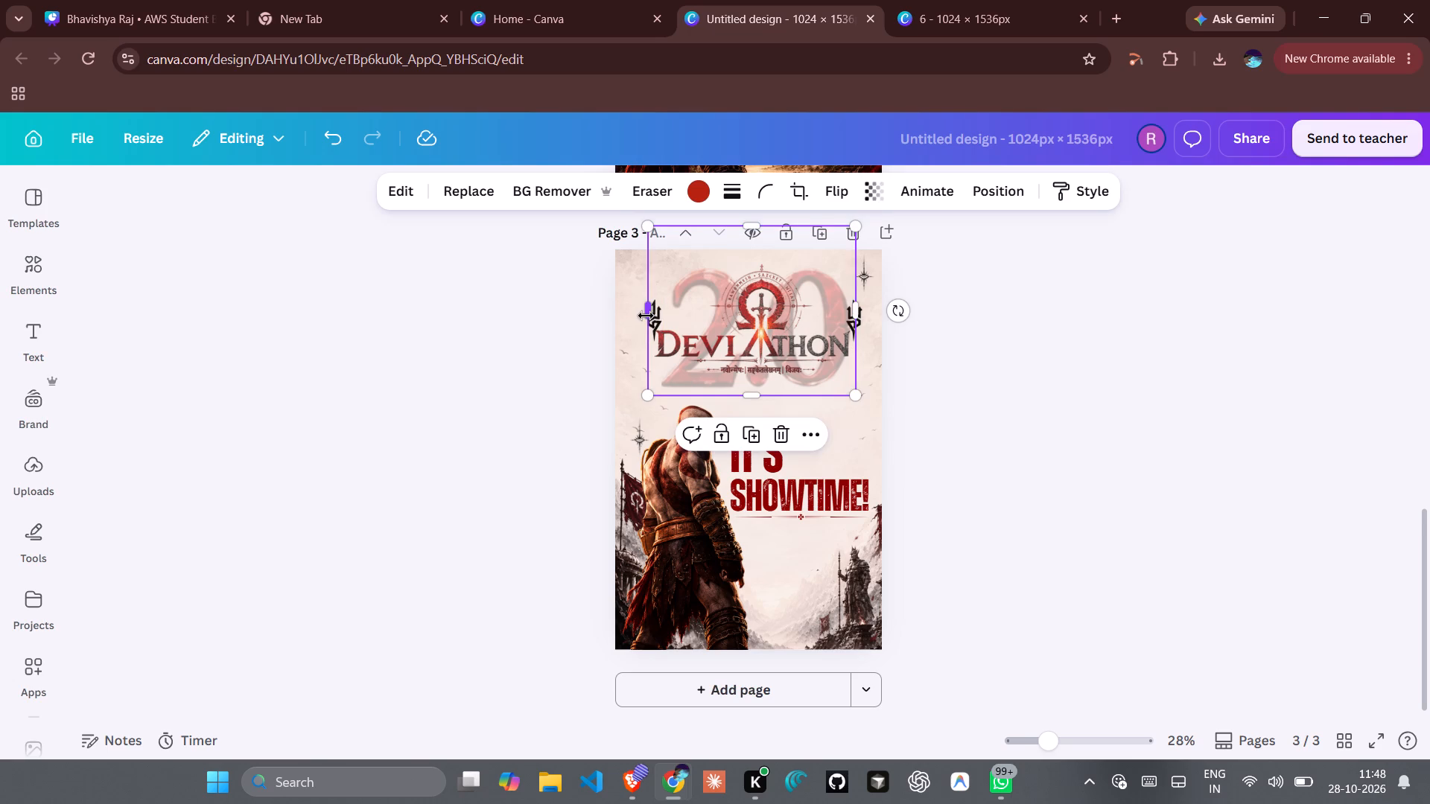
pyautogui.click(573, 326)
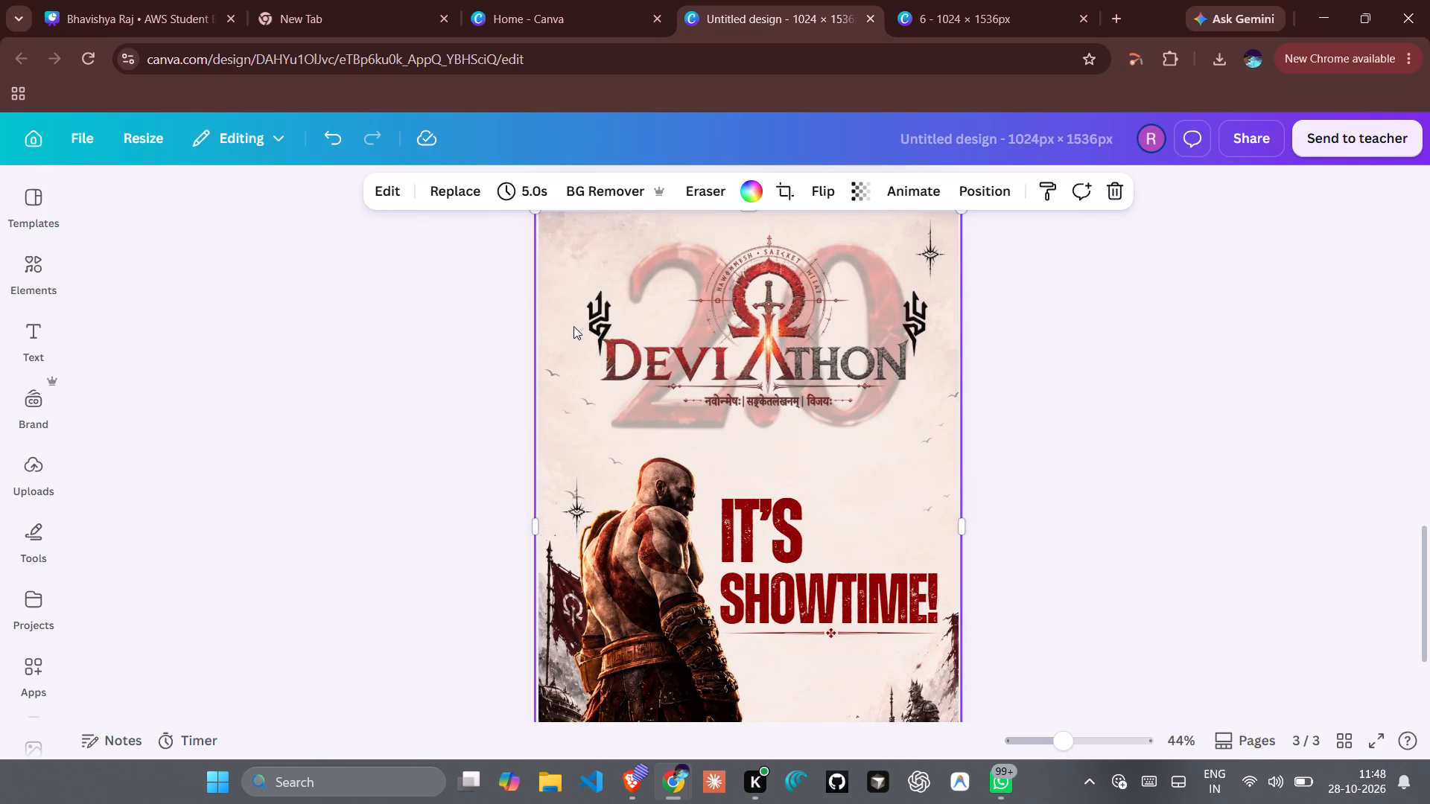
pyautogui.moveTo(588, 317); pyautogui.dragTo(576, 307)
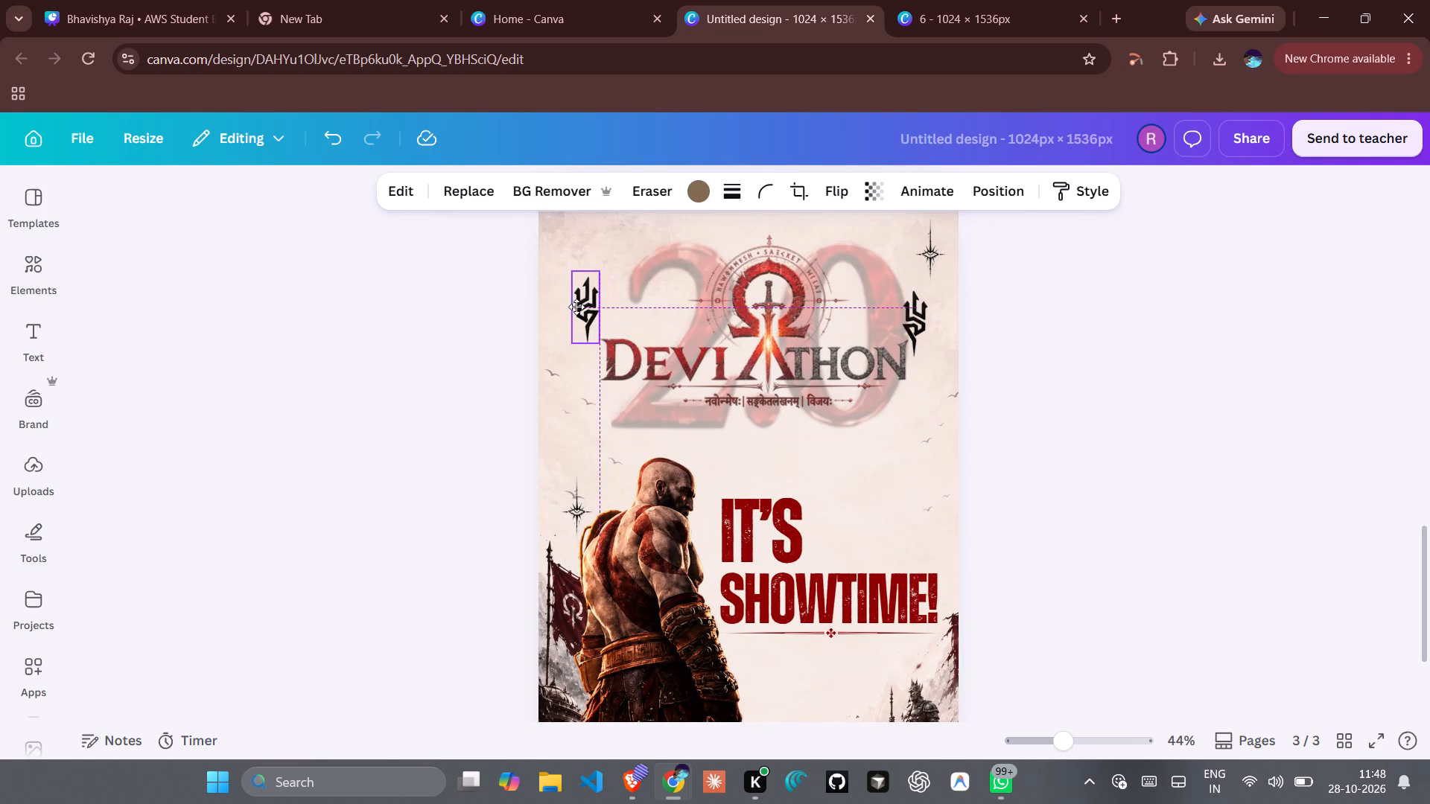
pyautogui.moveTo(576, 307); pyautogui.dragTo(585, 309)
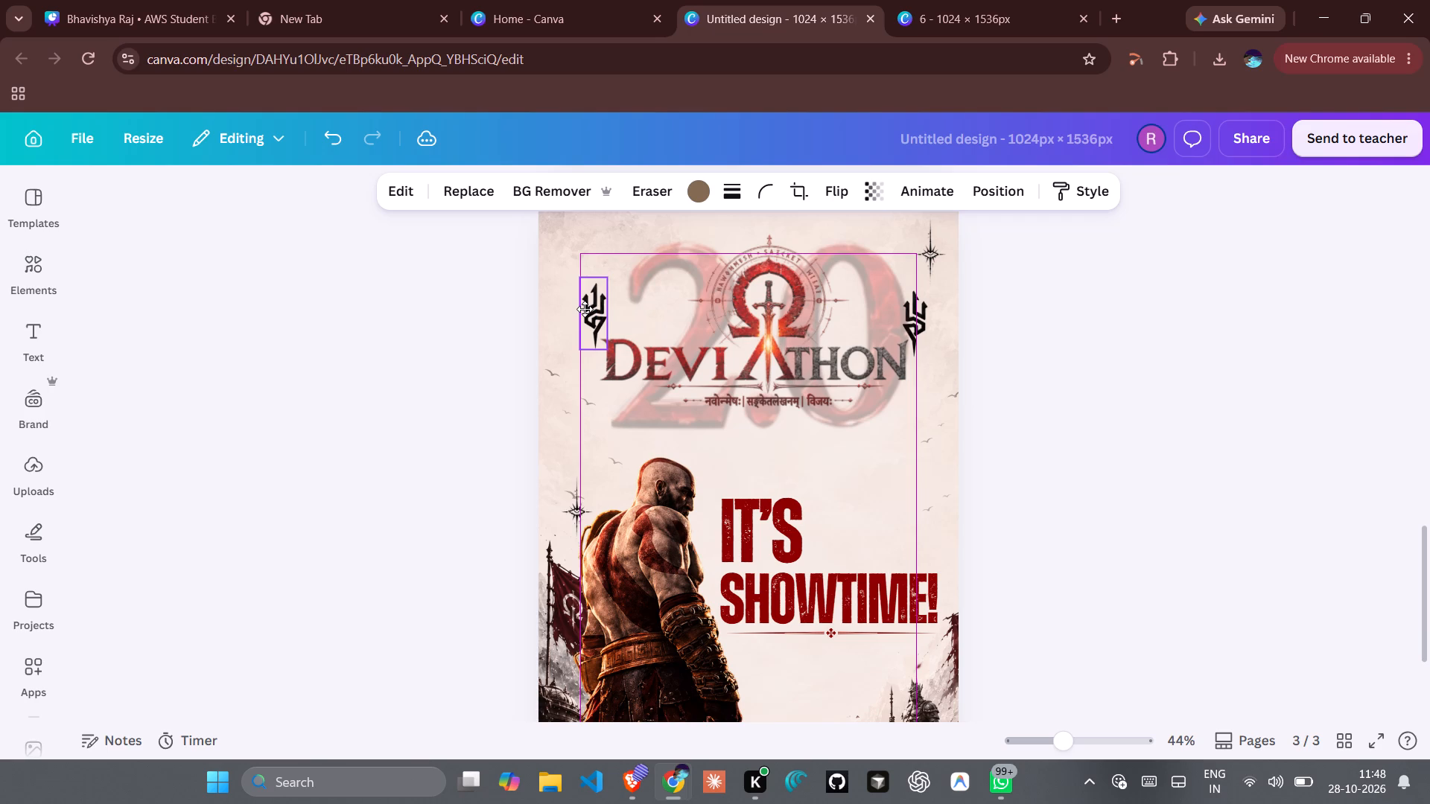
pyautogui.moveTo(585, 309); pyautogui.dragTo(585, 309)
pyautogui.click(1049, 363)
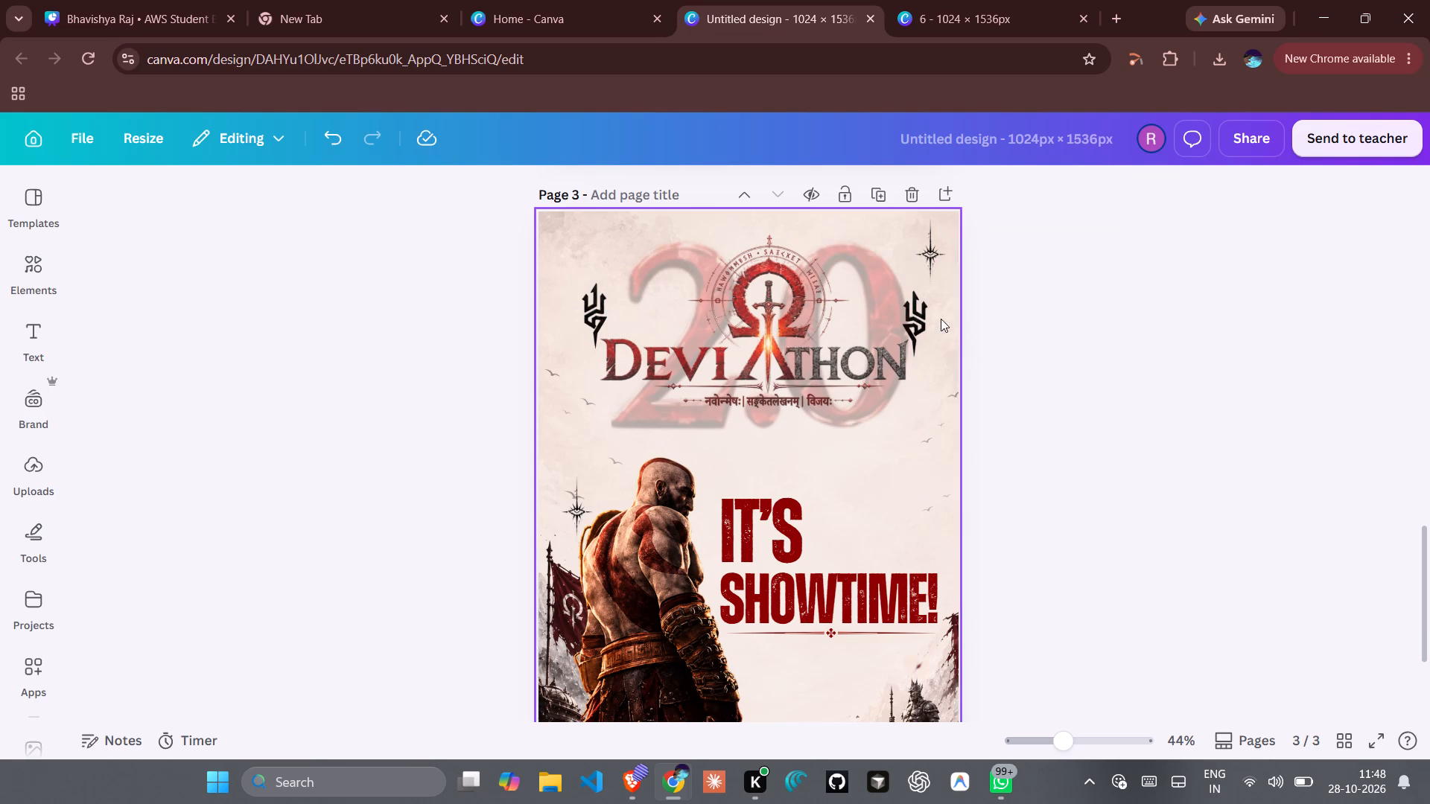
pyautogui.moveTo(921, 315); pyautogui.dragTo(918, 307)
pyautogui.click(1063, 307)
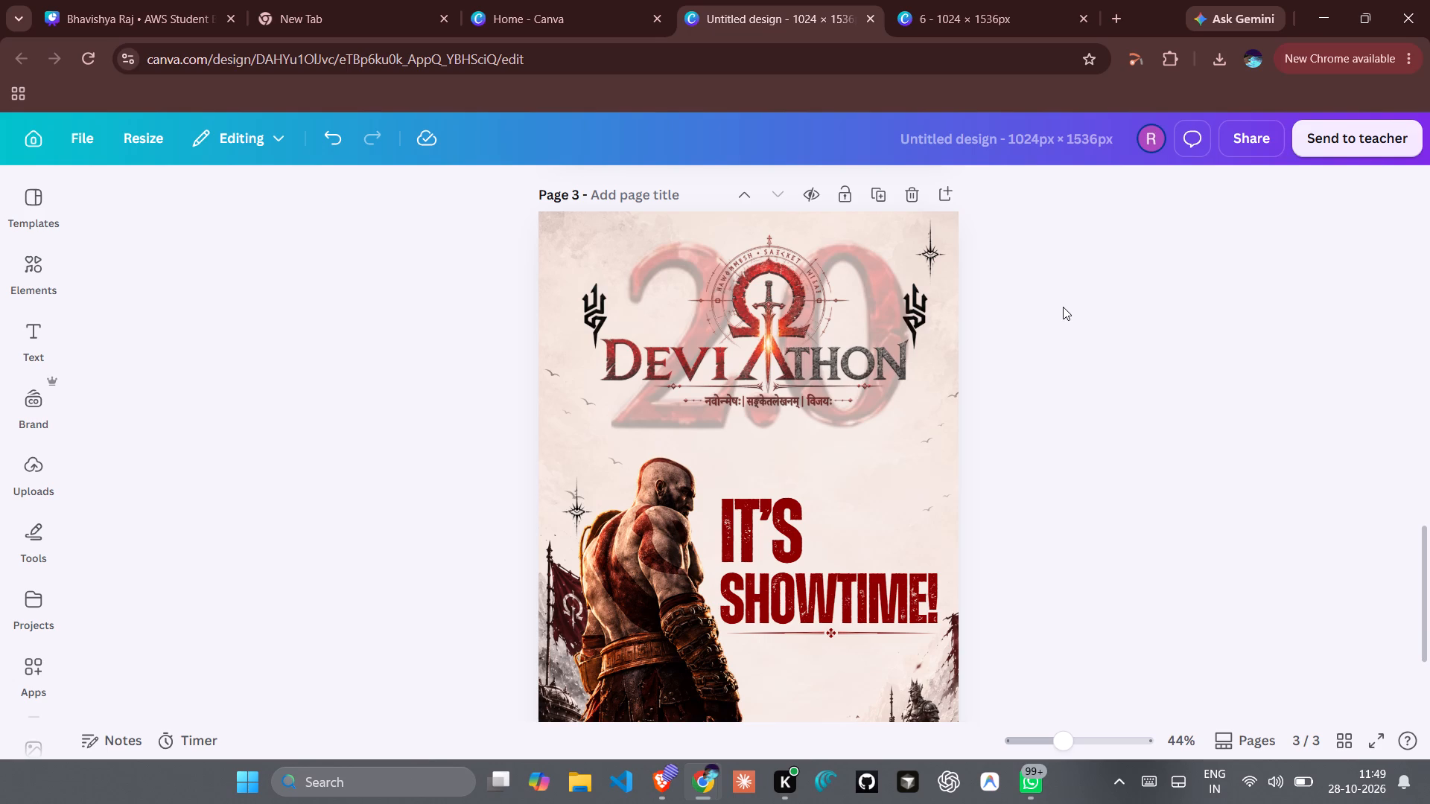
# Duplicate the star ornament beside the warrior's head and place the copy just beside the distant statue near the page's bottom.
pyautogui.scroll(-1, 1063, 307)
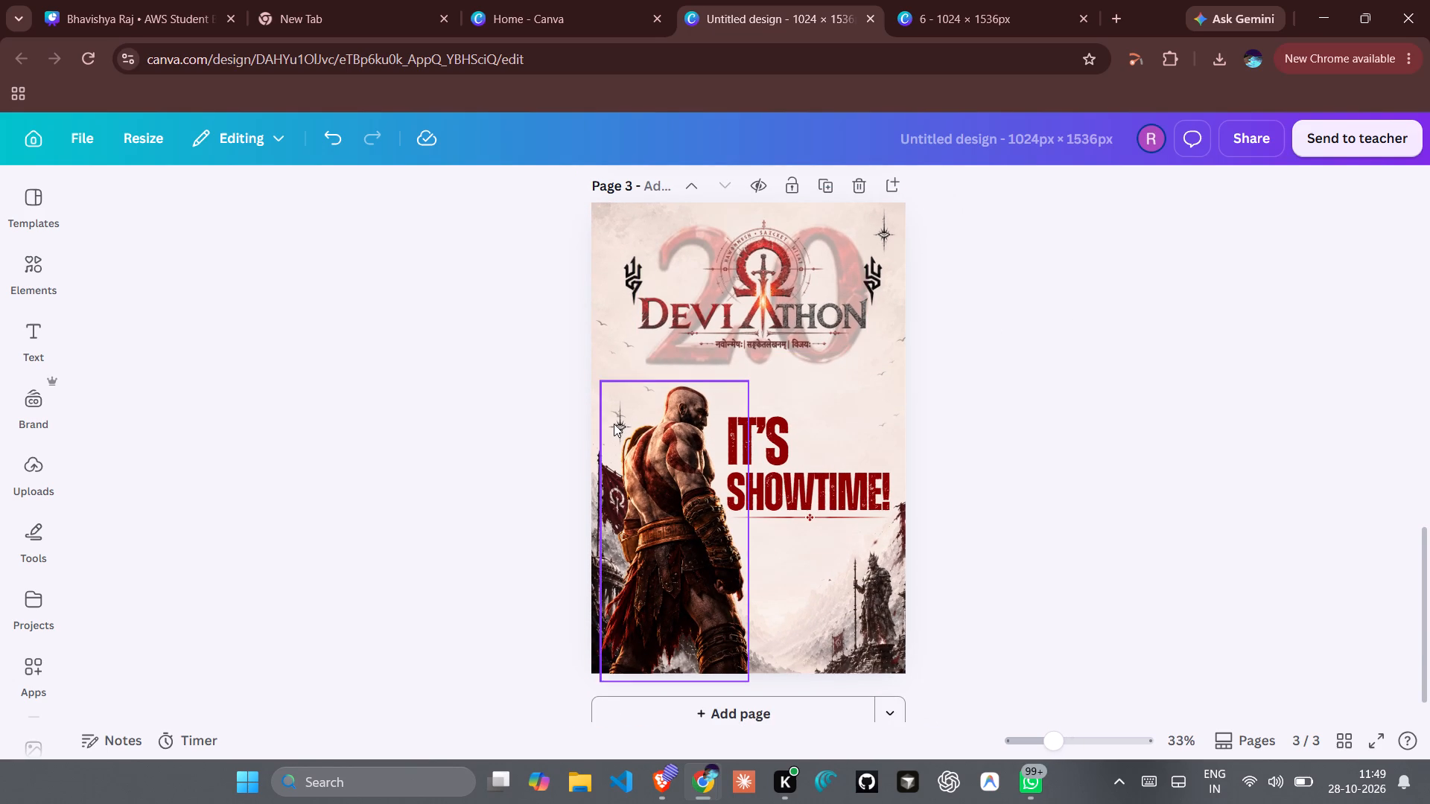
pyautogui.click(614, 424)
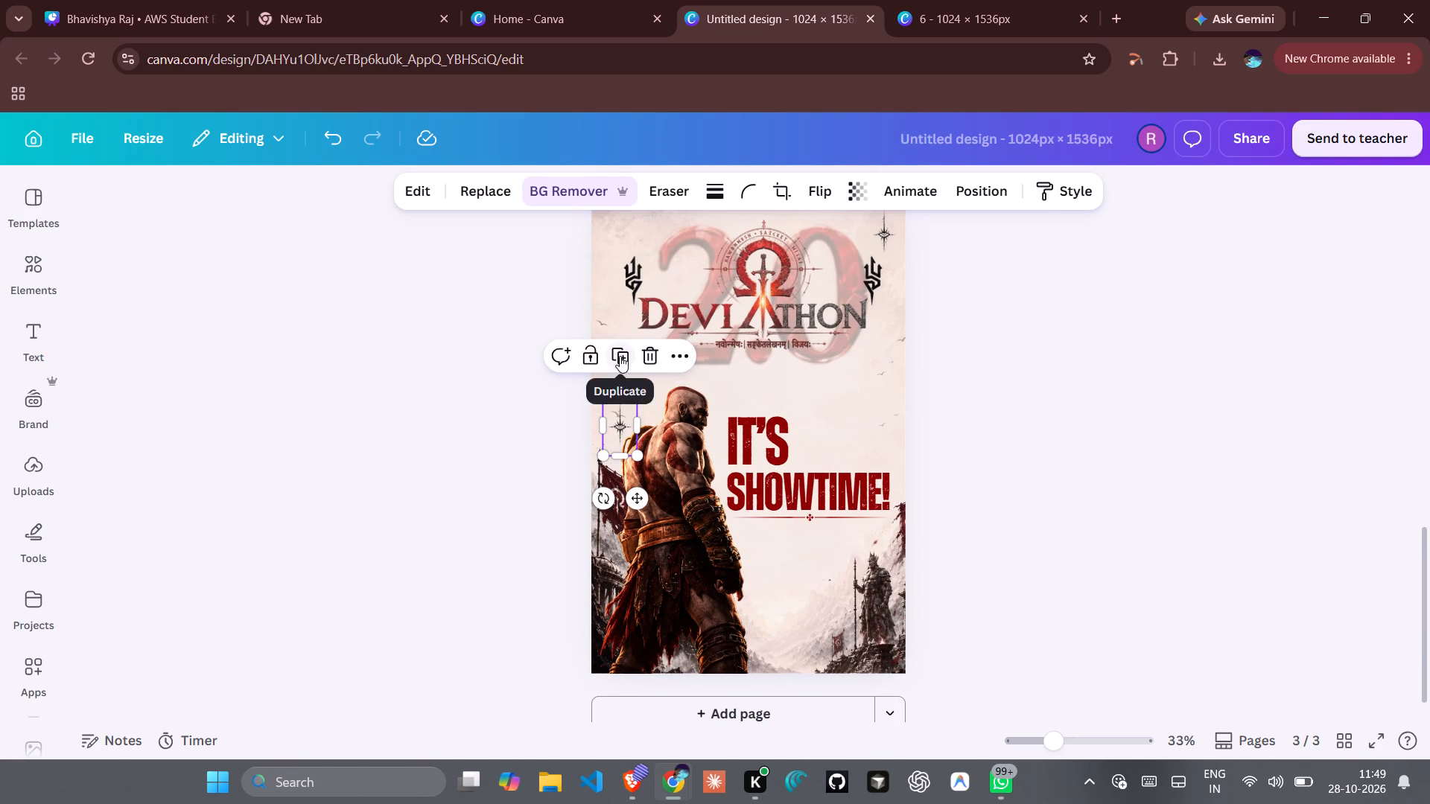
pyautogui.click(620, 356)
pyautogui.moveTo(627, 439); pyautogui.dragTo(766, 650)
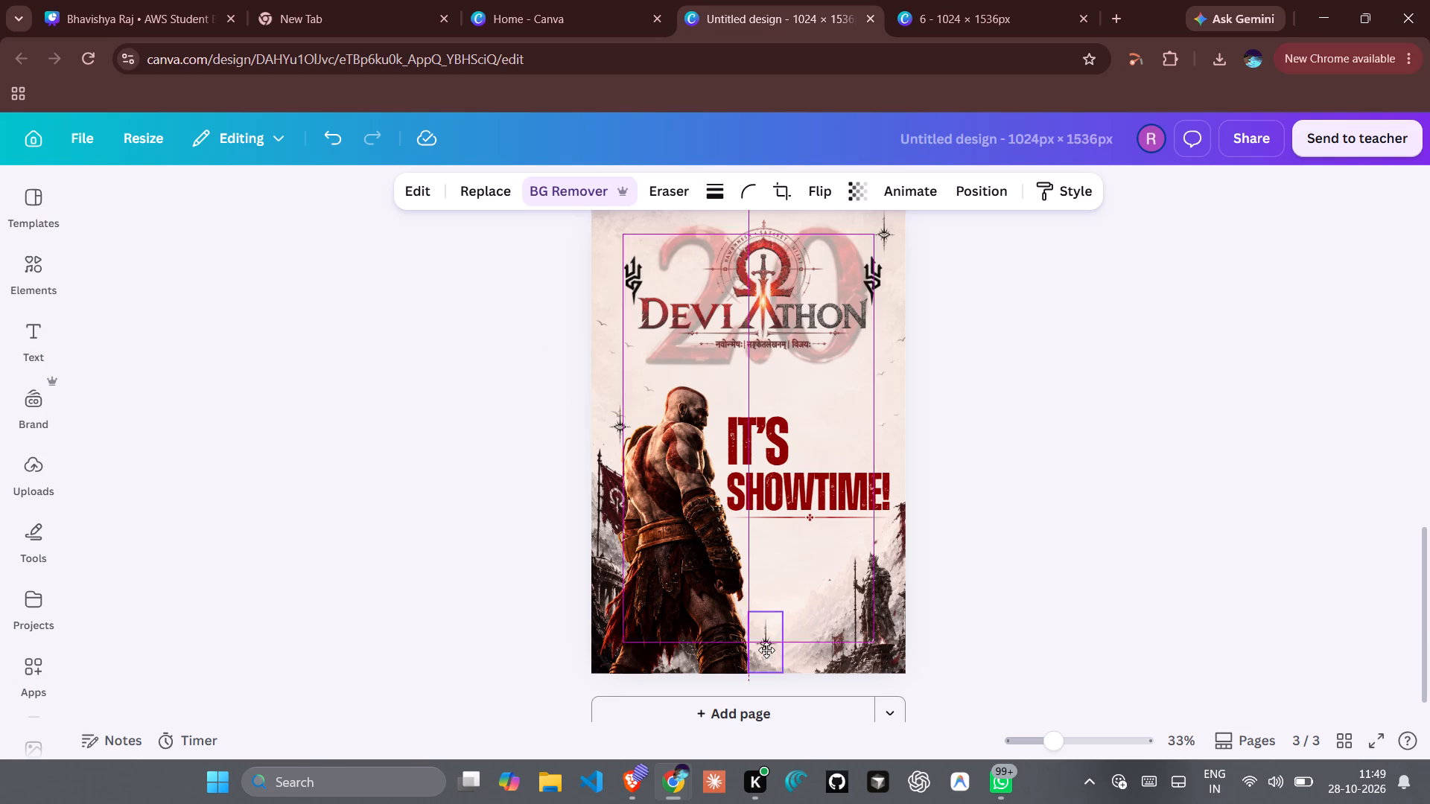
pyautogui.moveTo(766, 650); pyautogui.dragTo(844, 629)
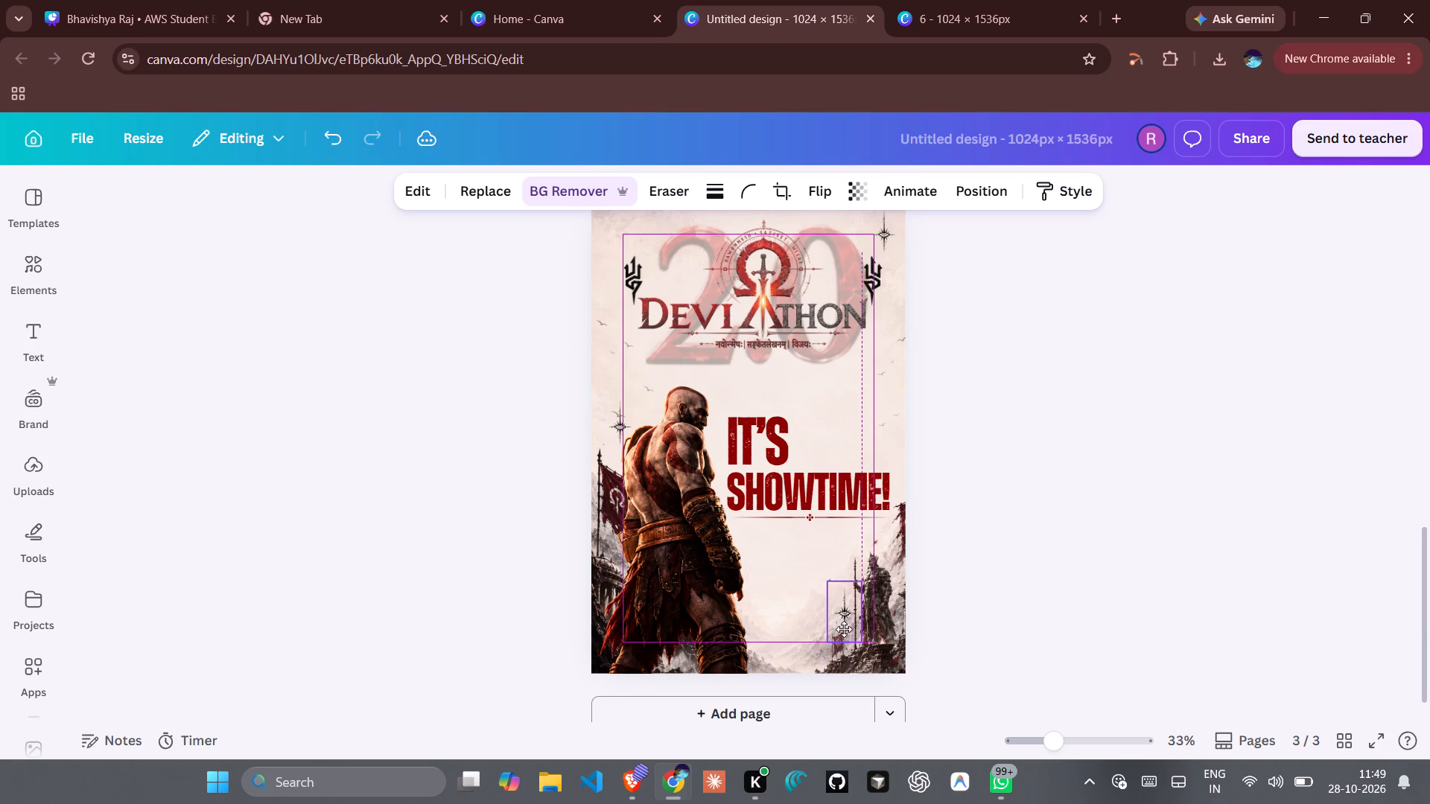
pyautogui.moveTo(844, 629); pyautogui.dragTo(849, 634)
pyautogui.click(1007, 643)
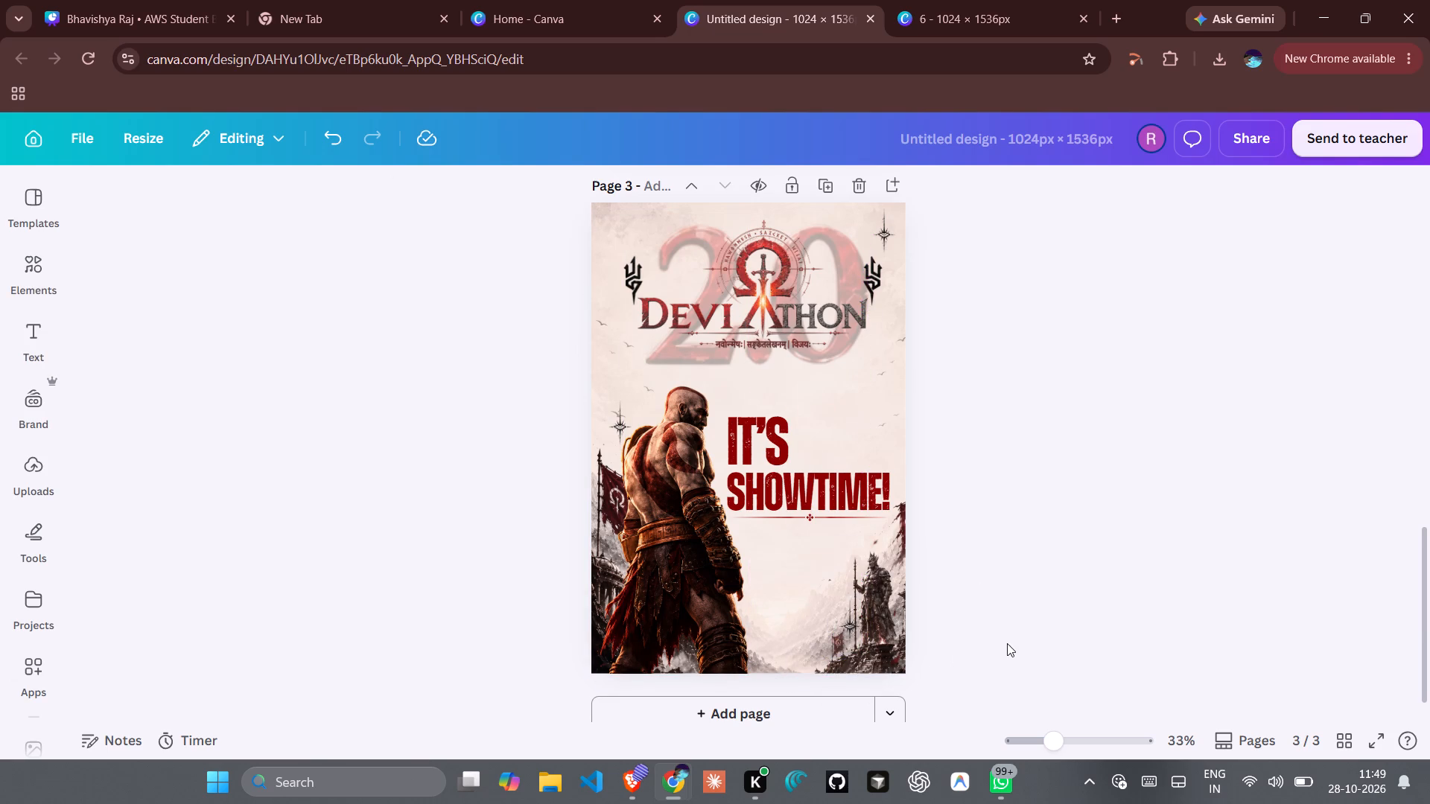
# Search the elements library for "ancient egypt" and limit the results to graphics.
pyautogui.hscroll(1, 1007, 643)
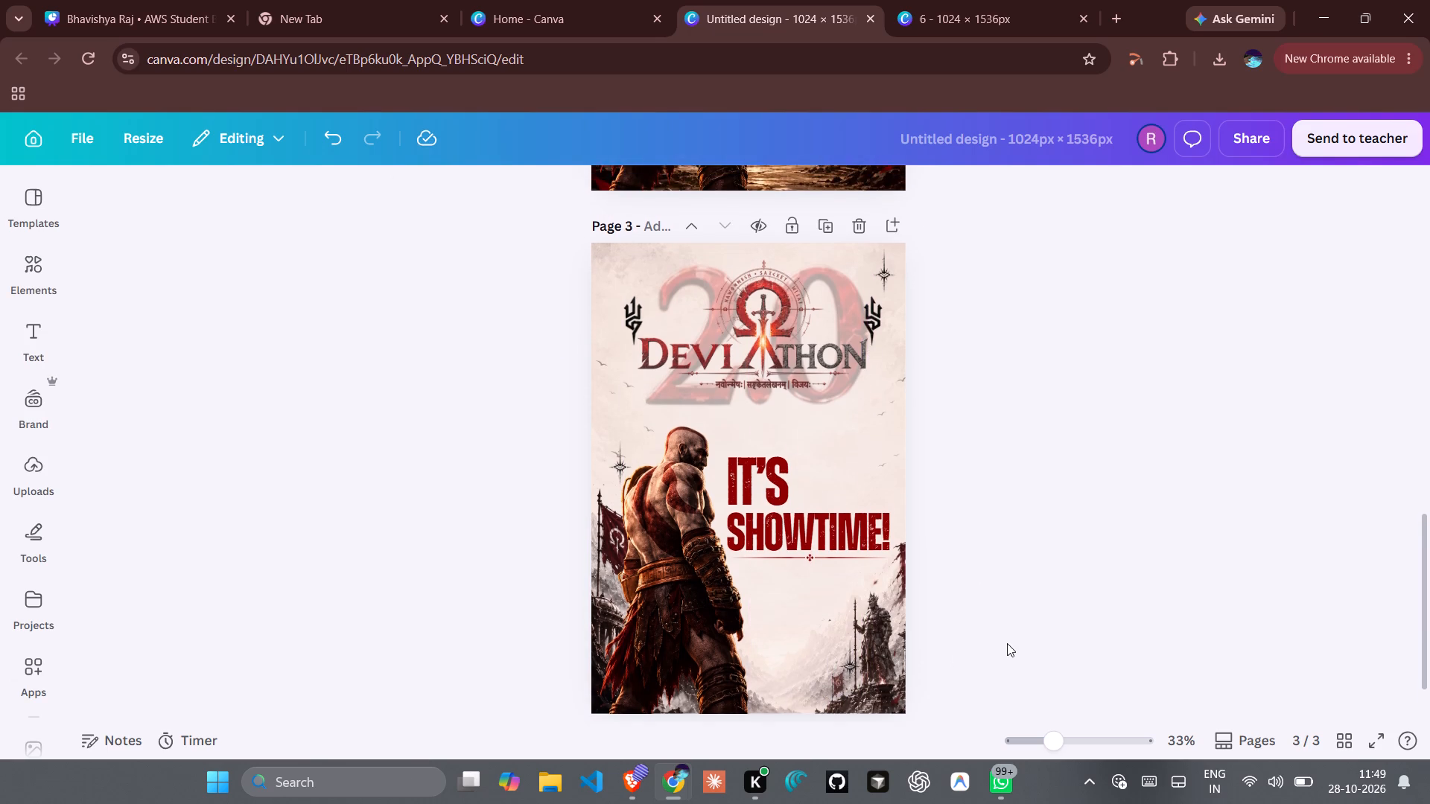
pyautogui.hscroll(1, 1007, 643)
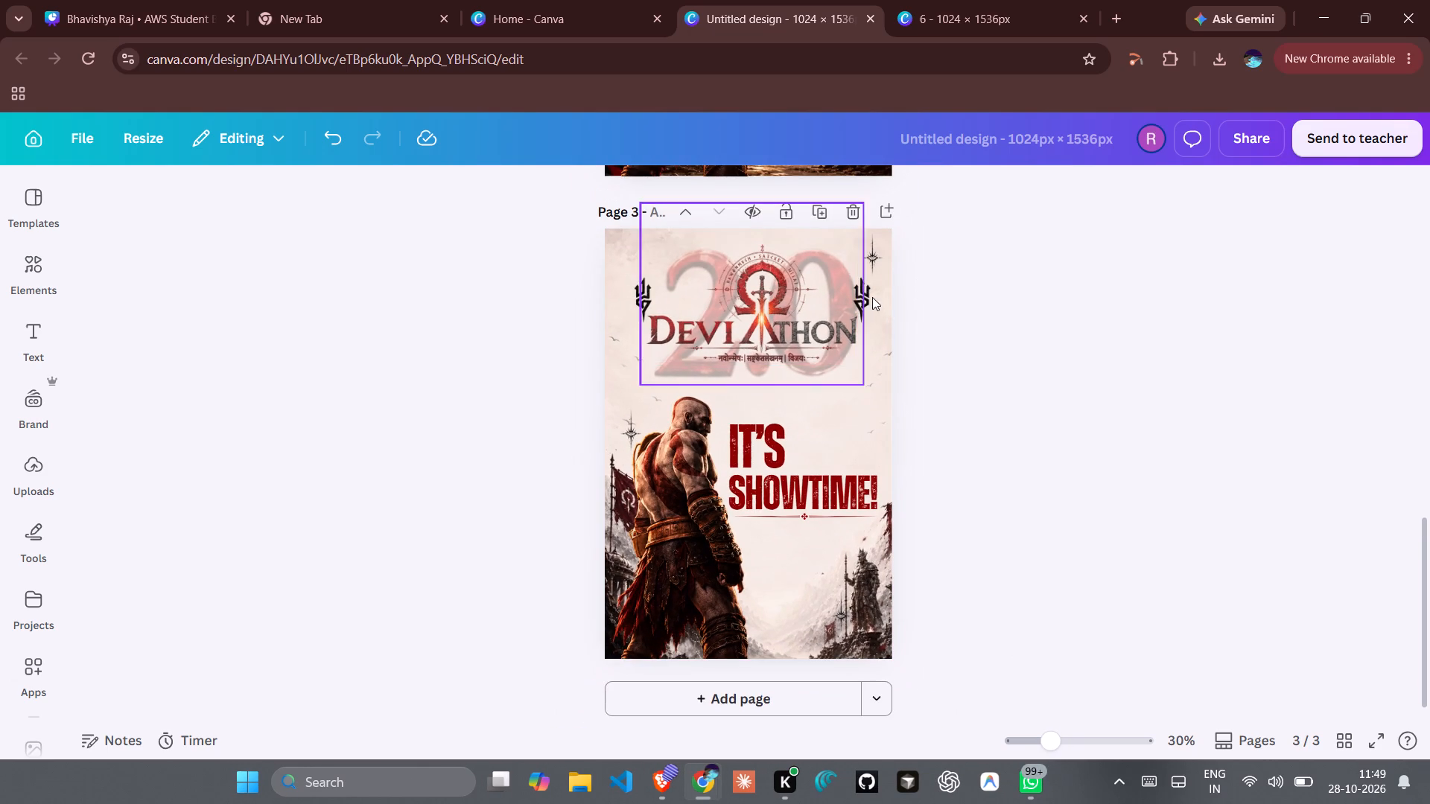
pyautogui.click(36, 280)
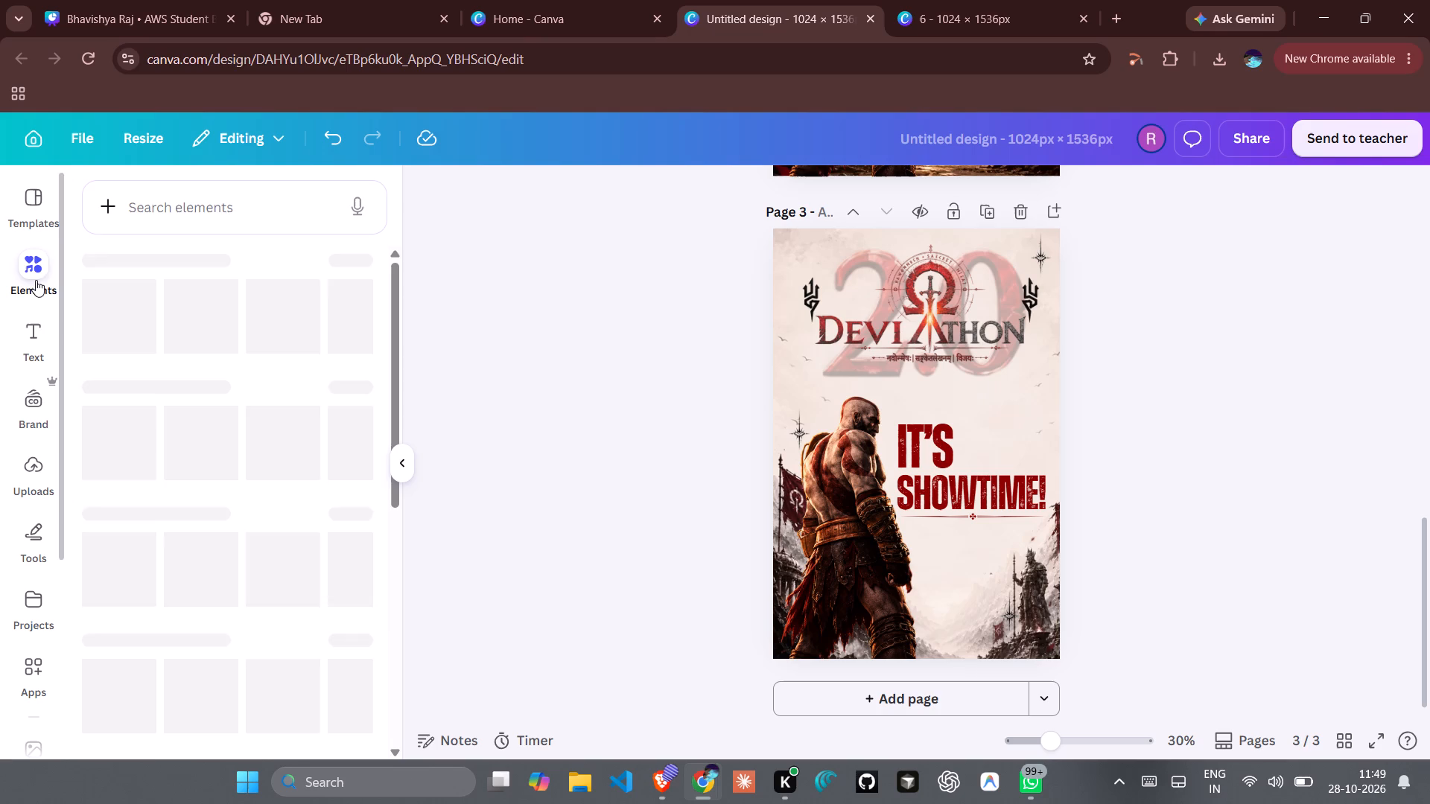
pyautogui.click(205, 213)
pyautogui.write('anch')
pyautogui.press('BackSpace')
pyautogui.write('ient')
pyautogui.press('space')
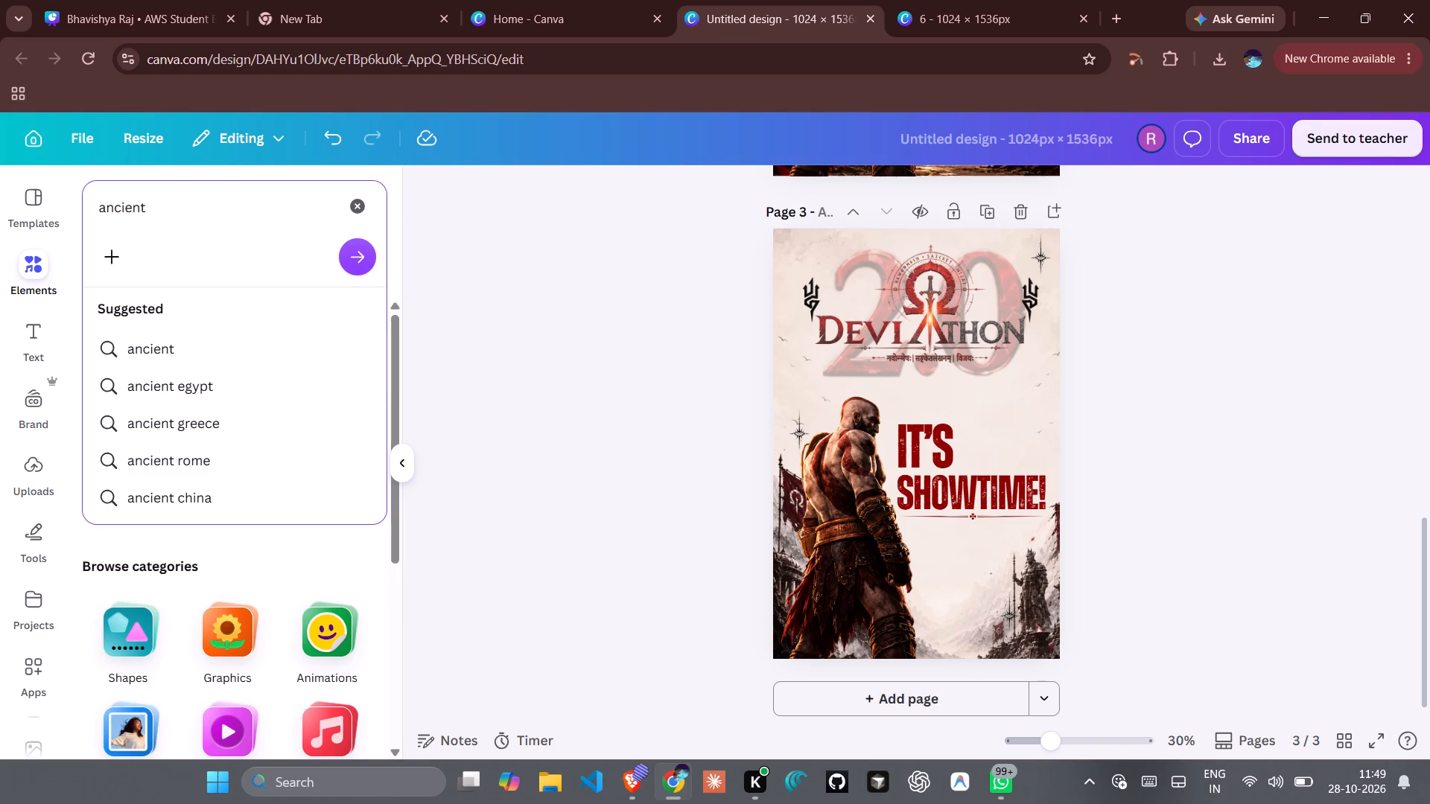
pyautogui.click(219, 380)
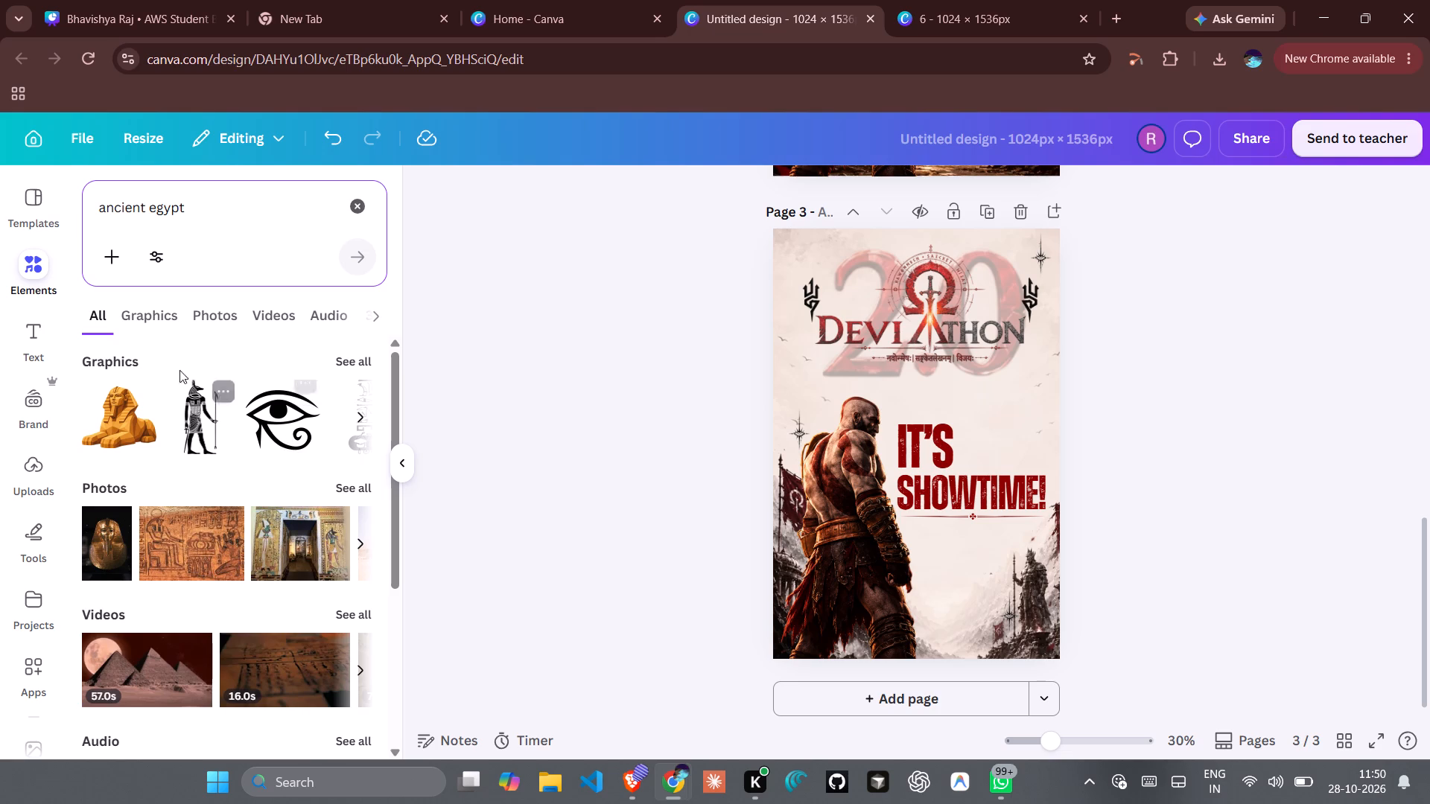
pyautogui.click(152, 327)
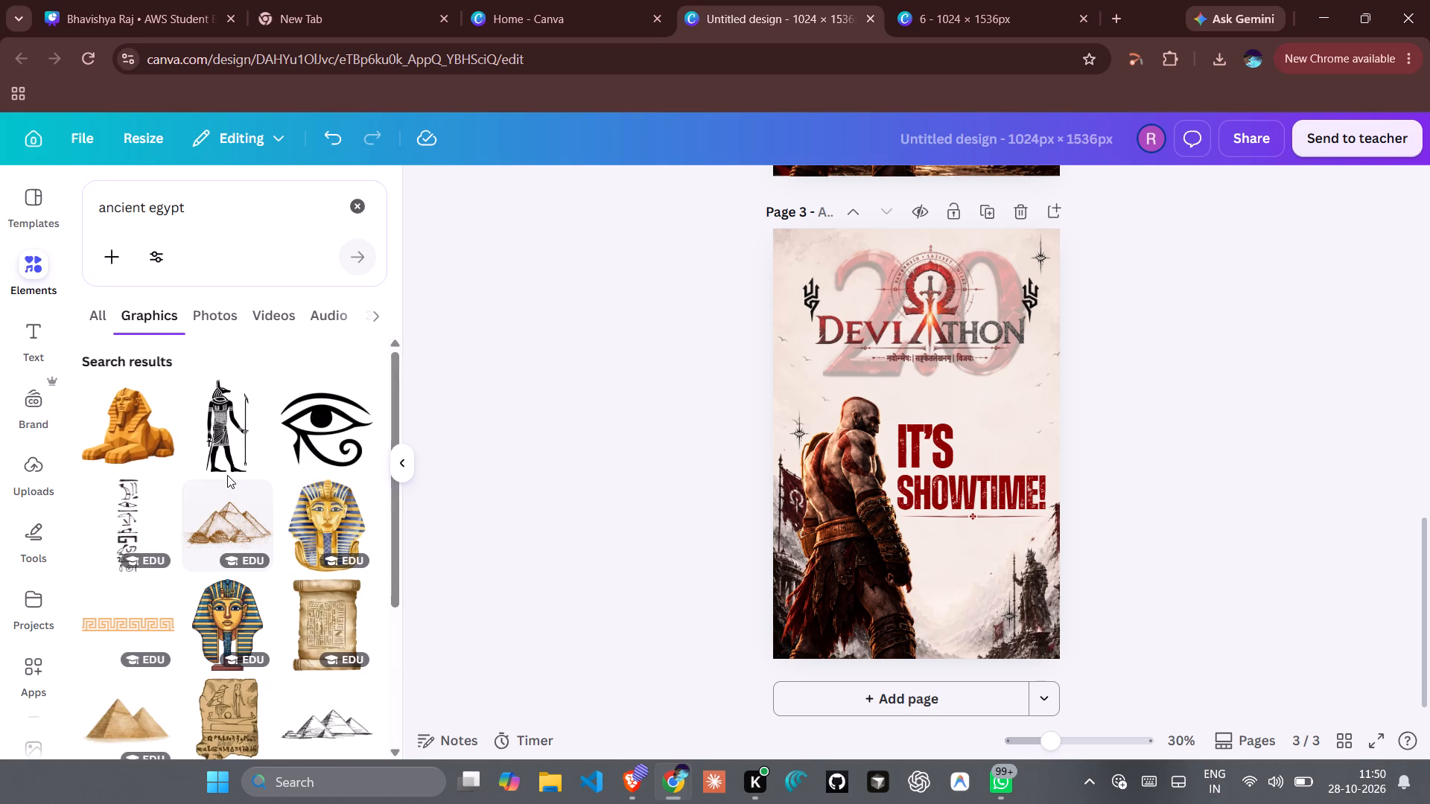
# Add the vertical black hieroglyph strip to page 3 and shrink it to about 53 × 228.
pyautogui.scroll(-1, 227, 475)
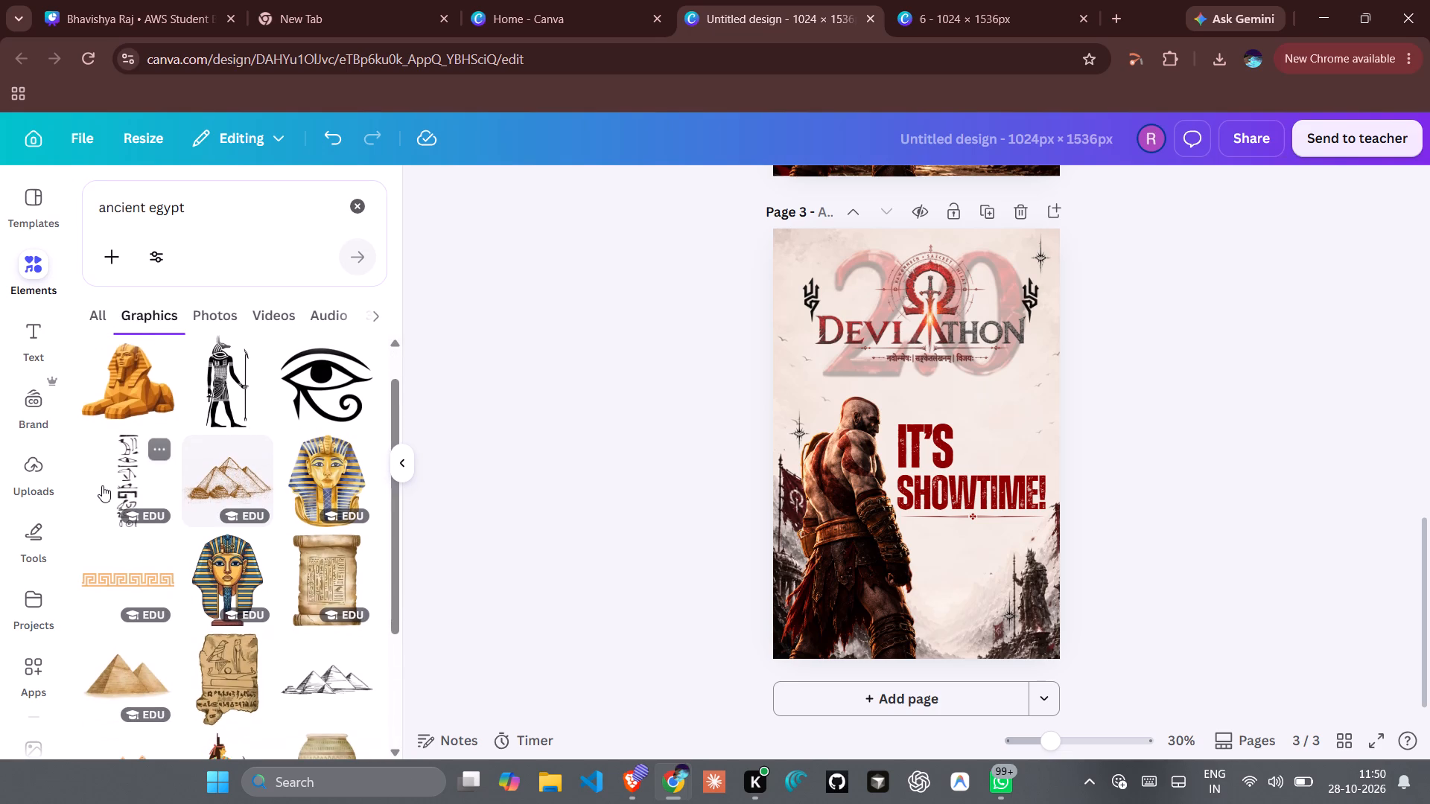
pyautogui.click(113, 485)
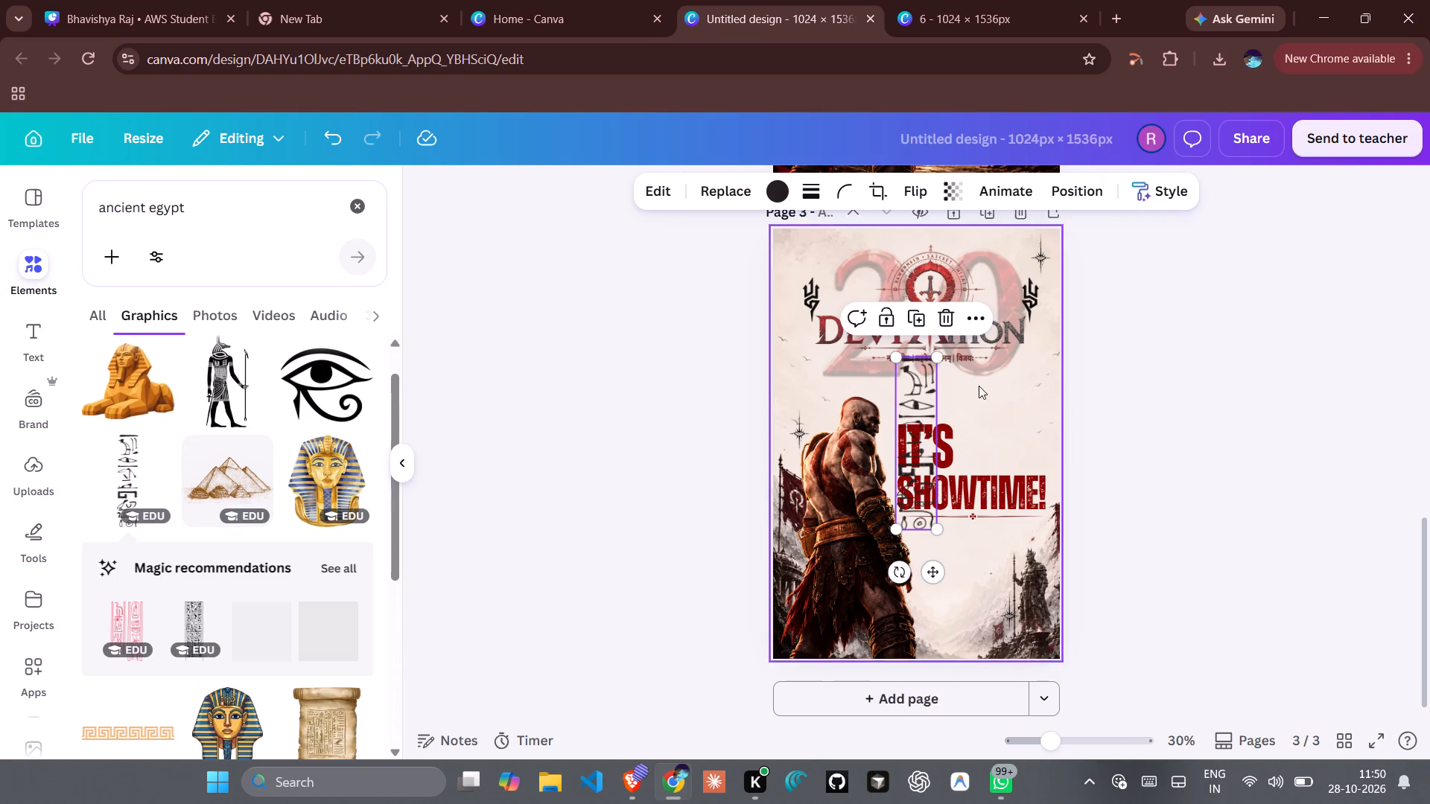
pyautogui.moveTo(937, 359); pyautogui.dragTo(892, 468)
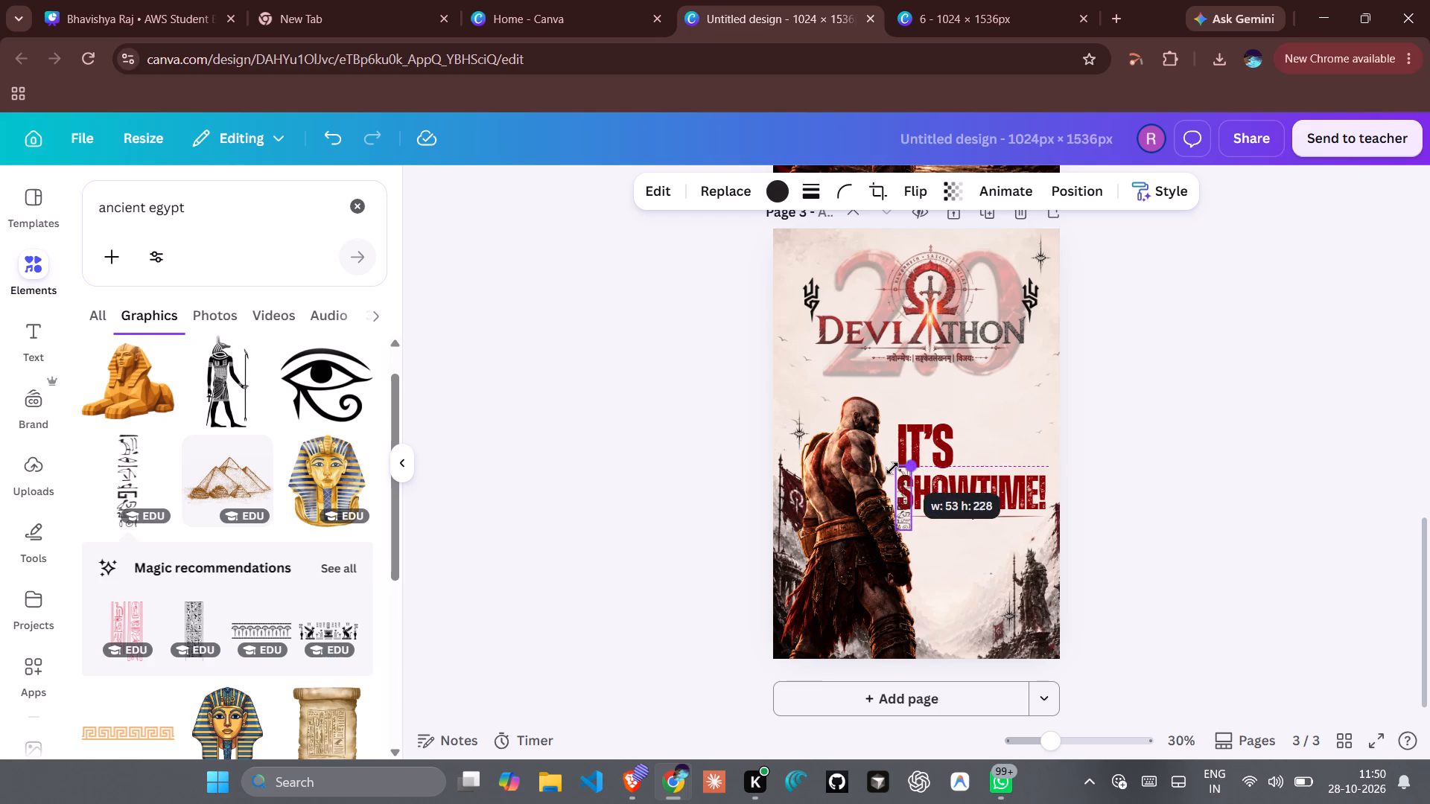
pyautogui.moveTo(892, 468); pyautogui.dragTo(892, 467)
# Place the hieroglyph strip in the poster's top-left corner along the page edge and enlarge it slightly.
pyautogui.moveTo(906, 501); pyautogui.dragTo(1044, 378)
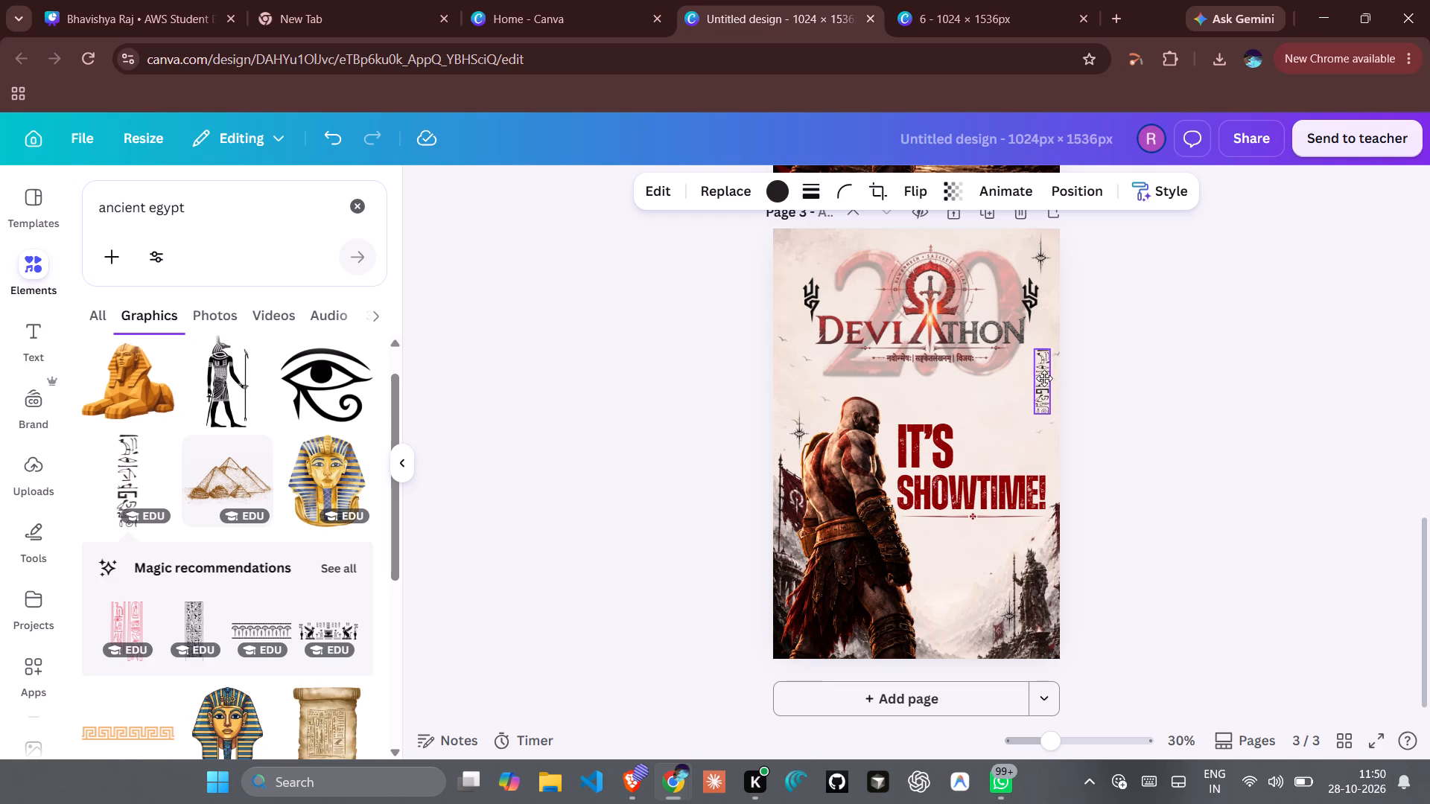
pyautogui.moveTo(1044, 378); pyautogui.dragTo(1052, 286)
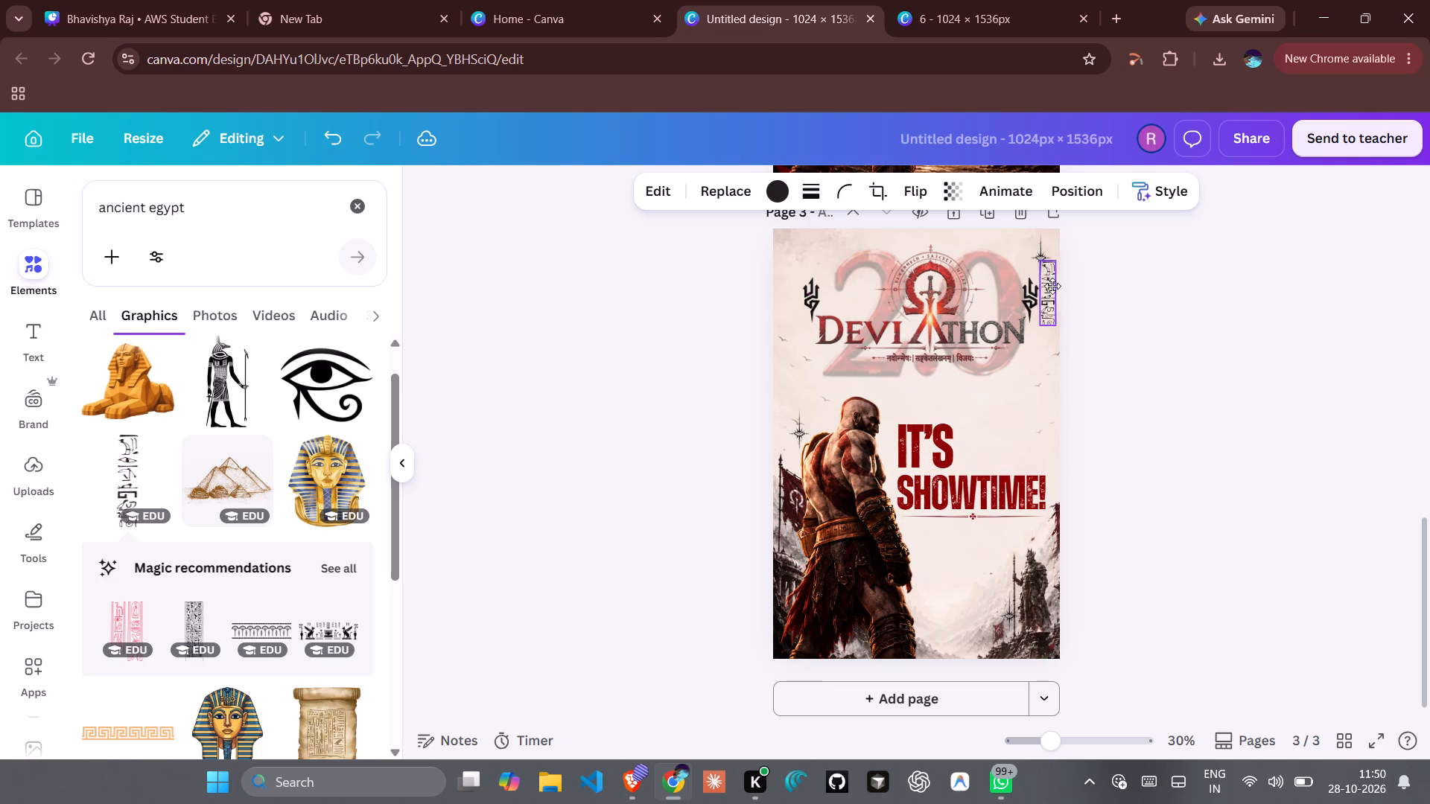
pyautogui.moveTo(1052, 286); pyautogui.dragTo(777, 259)
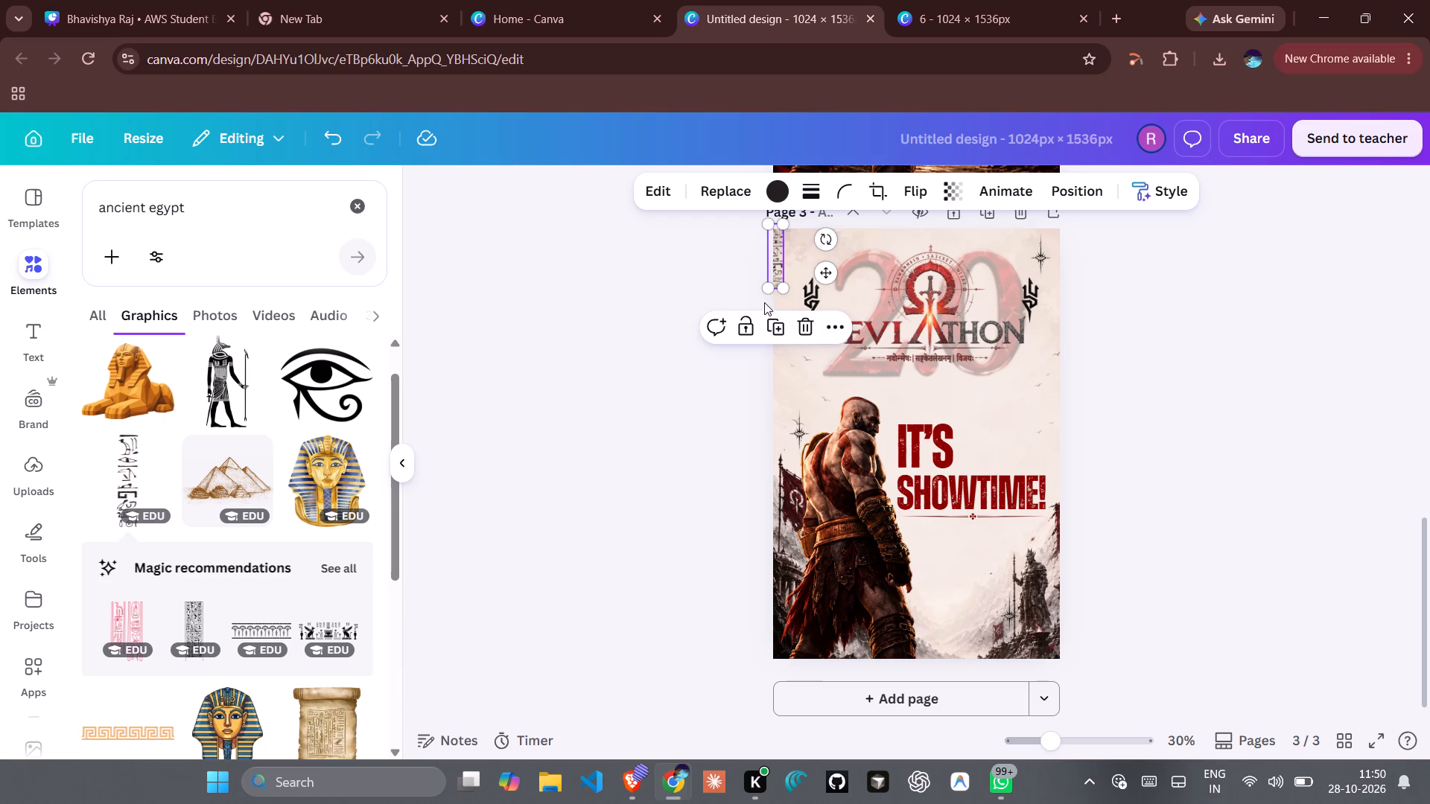
pyautogui.moveTo(780, 286); pyautogui.dragTo(786, 307)
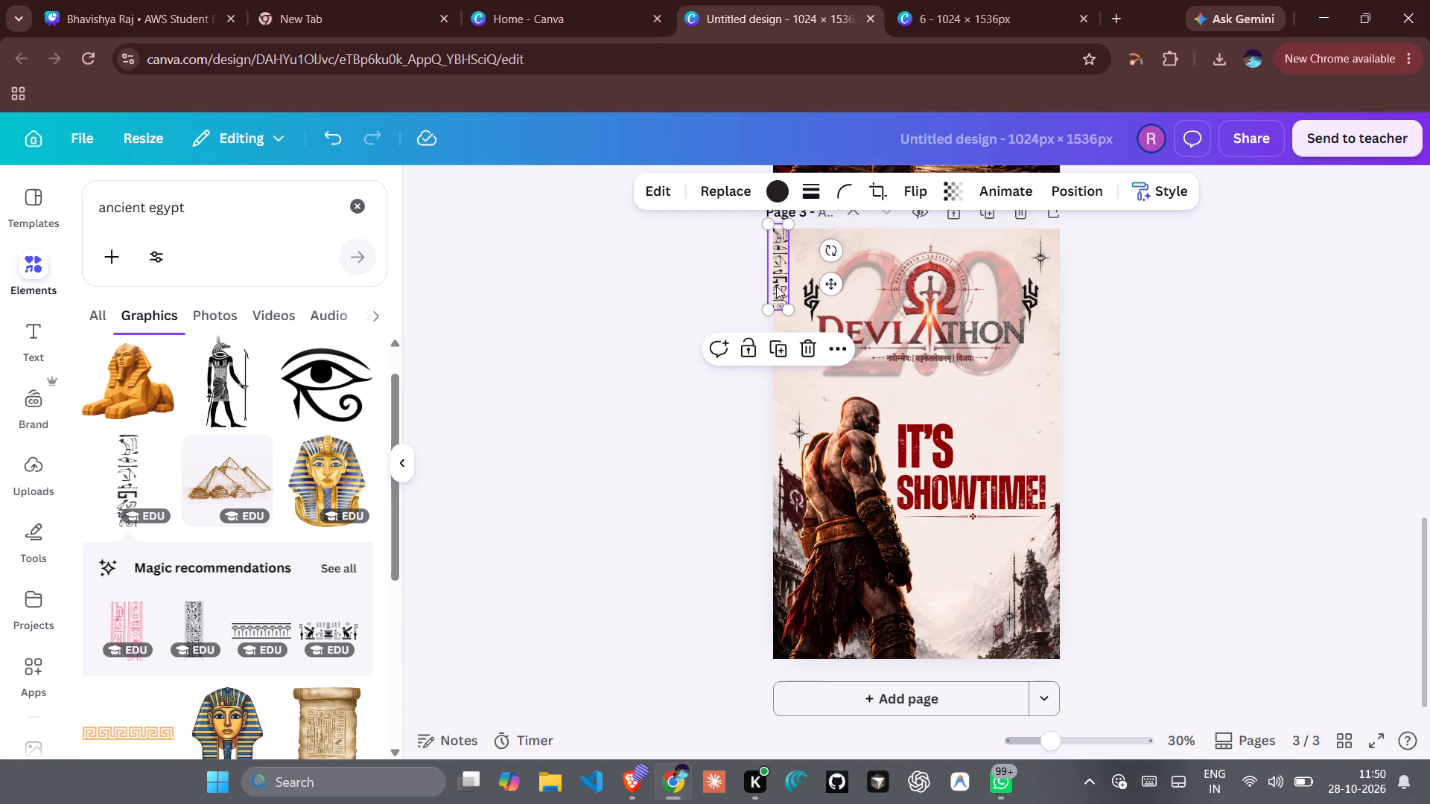
pyautogui.click(774, 266)
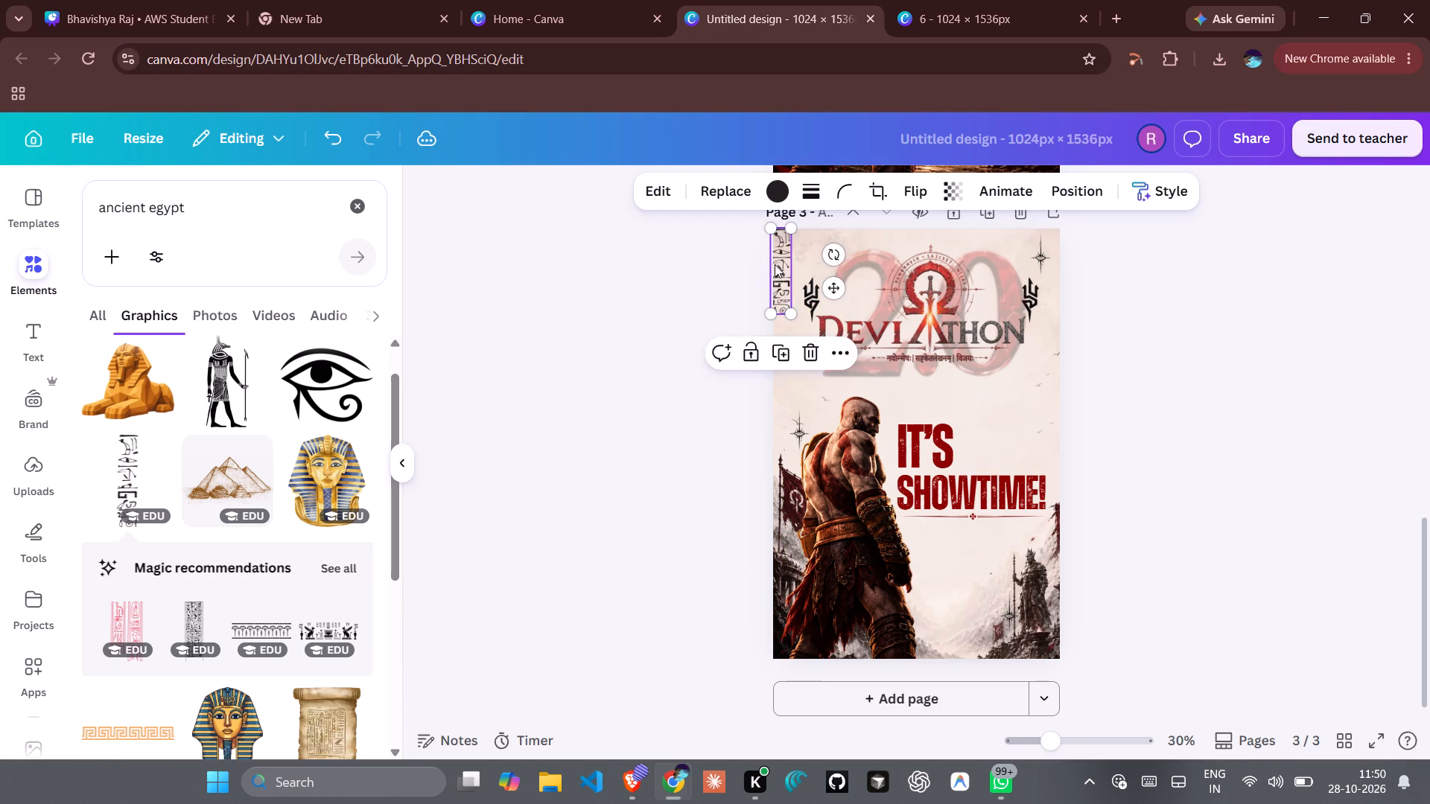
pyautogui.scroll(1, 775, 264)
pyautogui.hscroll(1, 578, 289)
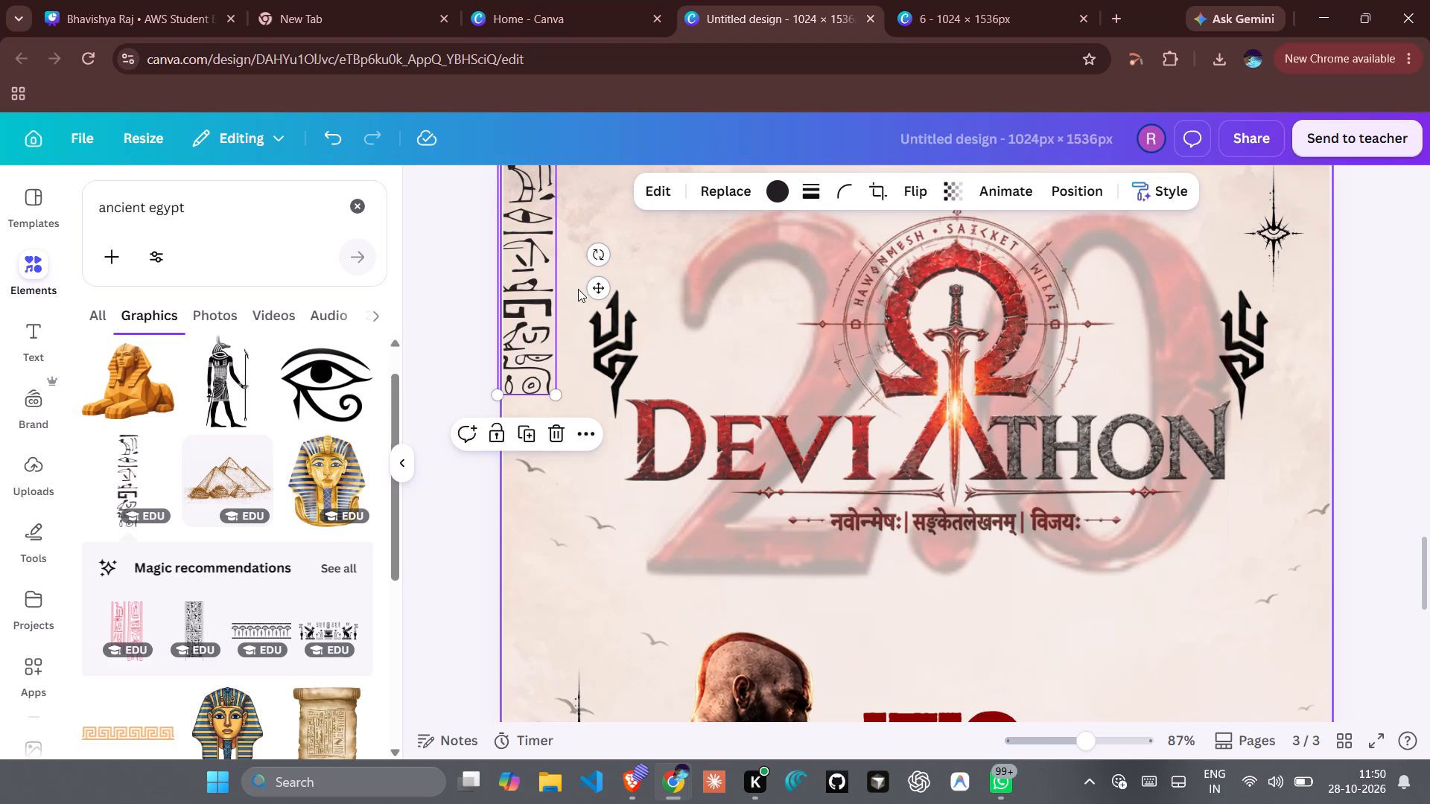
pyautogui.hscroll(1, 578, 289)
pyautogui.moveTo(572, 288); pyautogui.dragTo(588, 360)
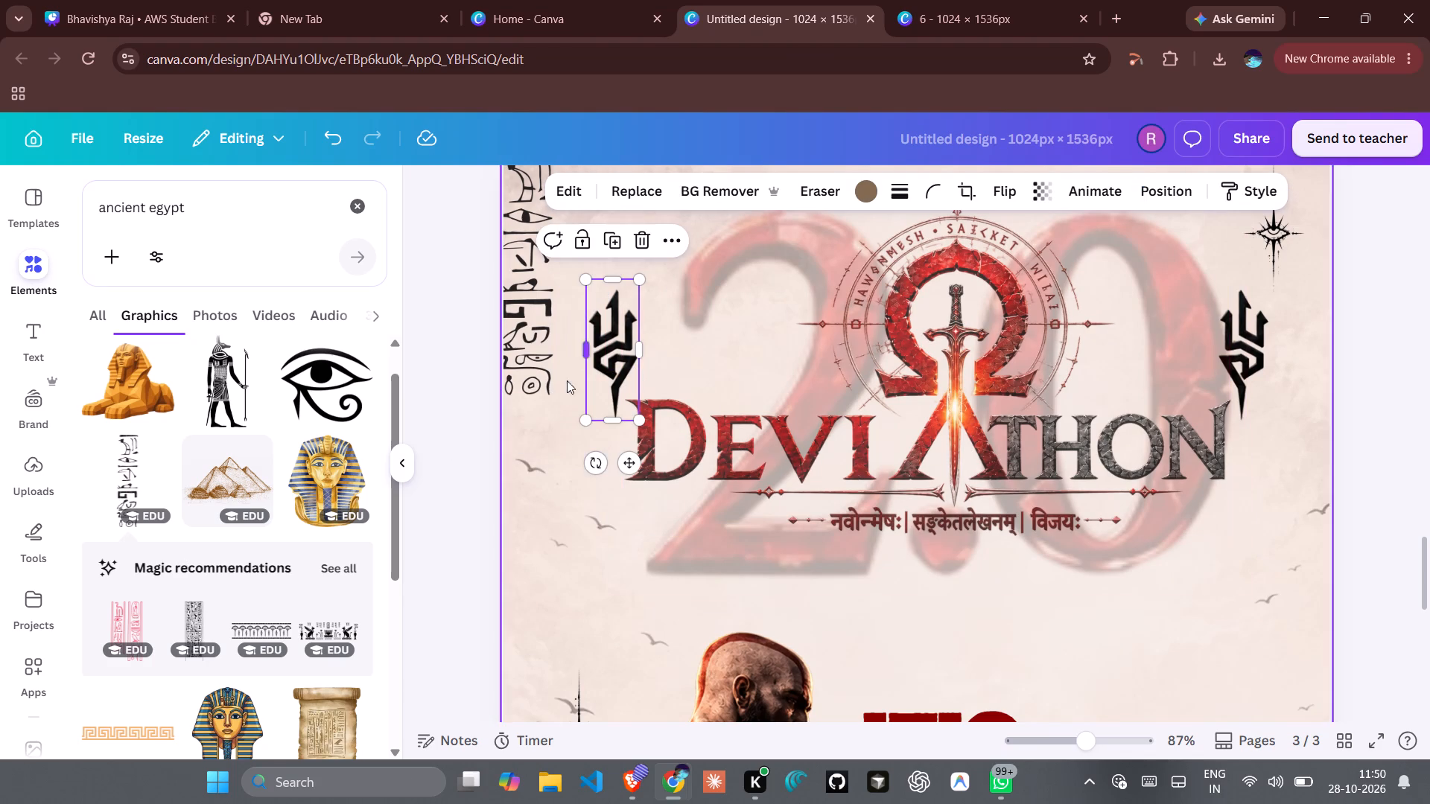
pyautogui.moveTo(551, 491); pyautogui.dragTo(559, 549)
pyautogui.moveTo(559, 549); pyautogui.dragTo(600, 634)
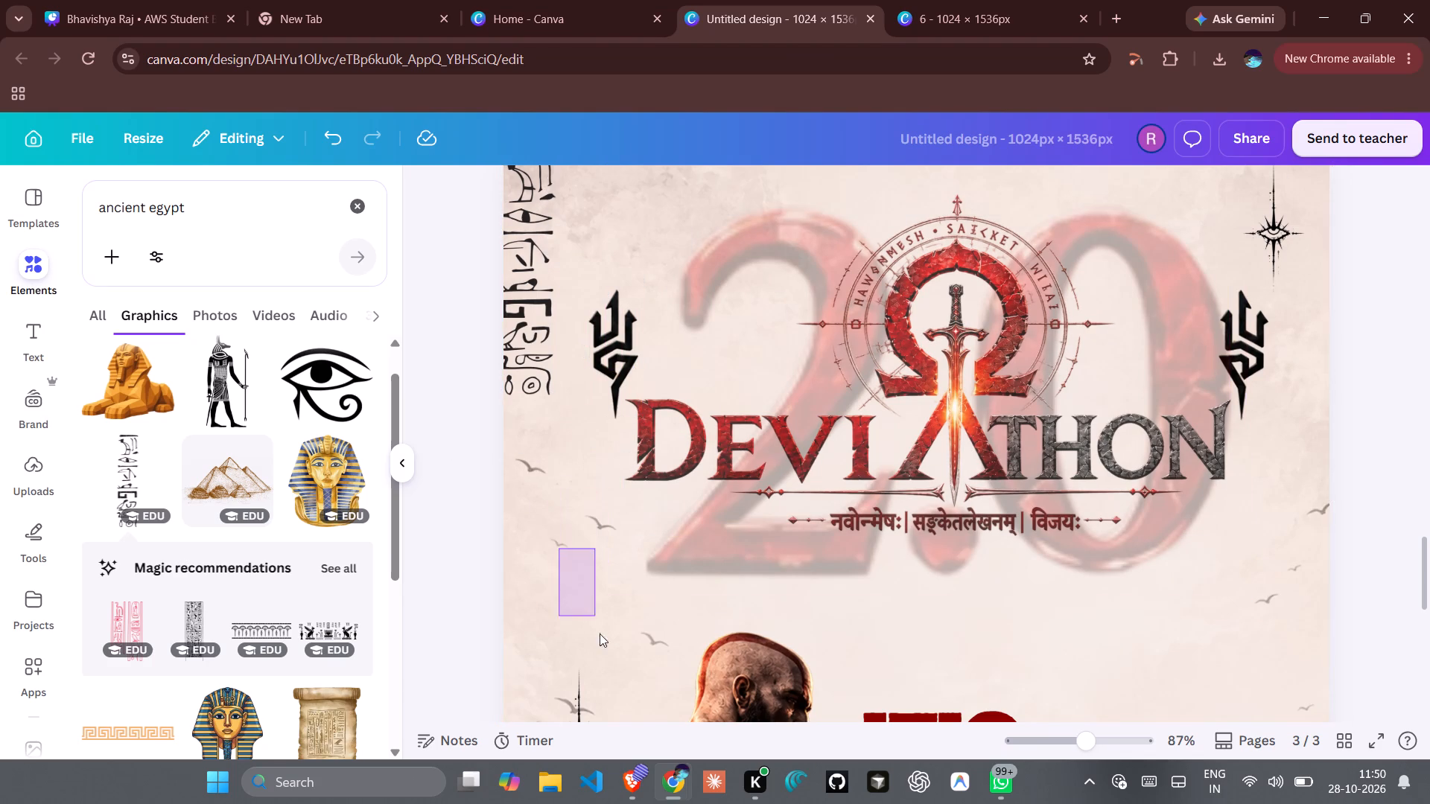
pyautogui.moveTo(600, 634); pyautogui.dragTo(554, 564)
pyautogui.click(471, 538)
# Shift the hieroglyph strip outward and slightly up so it partly overhangs the poster's left edge.
pyautogui.scroll(2, 471, 538)
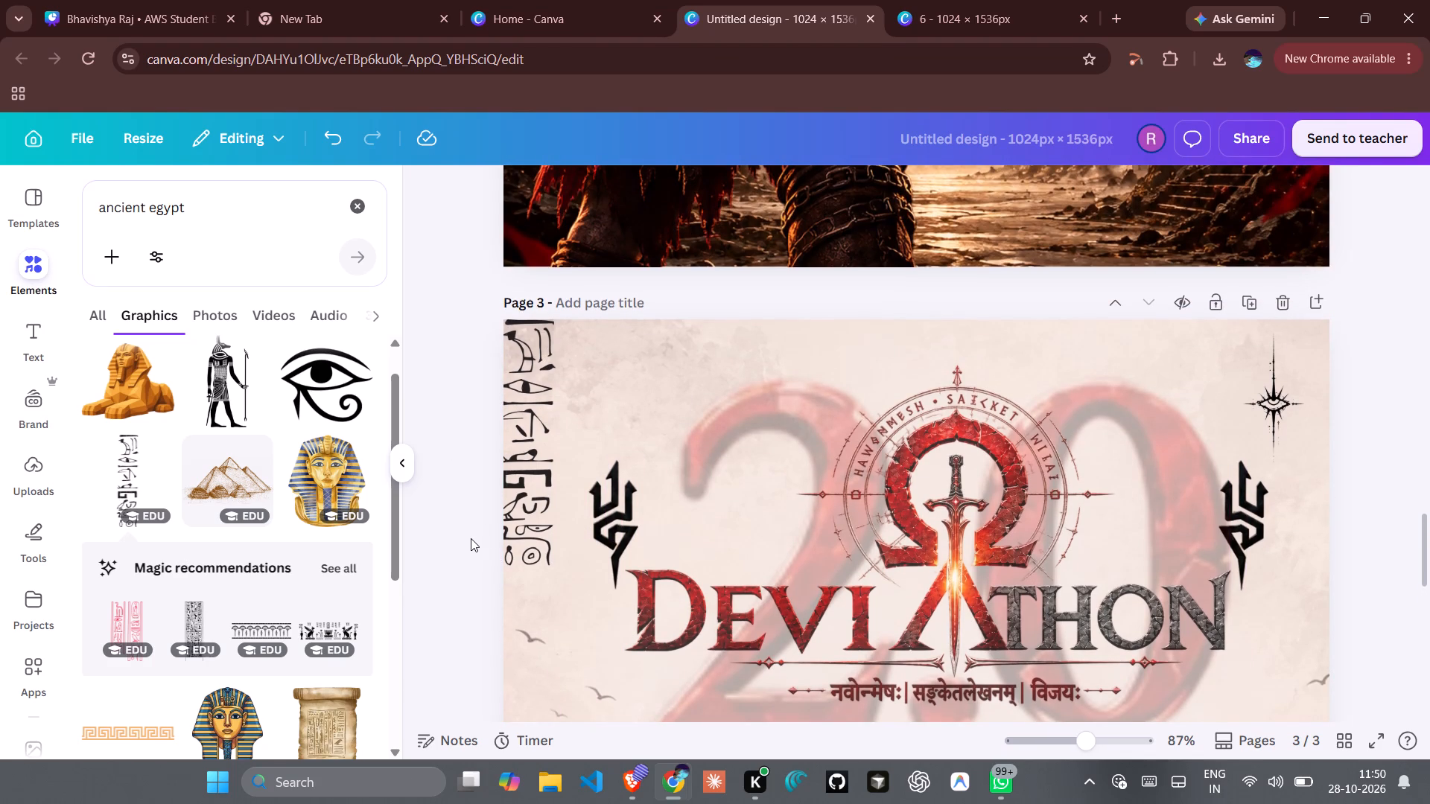
pyautogui.moveTo(536, 471); pyautogui.dragTo(511, 456)
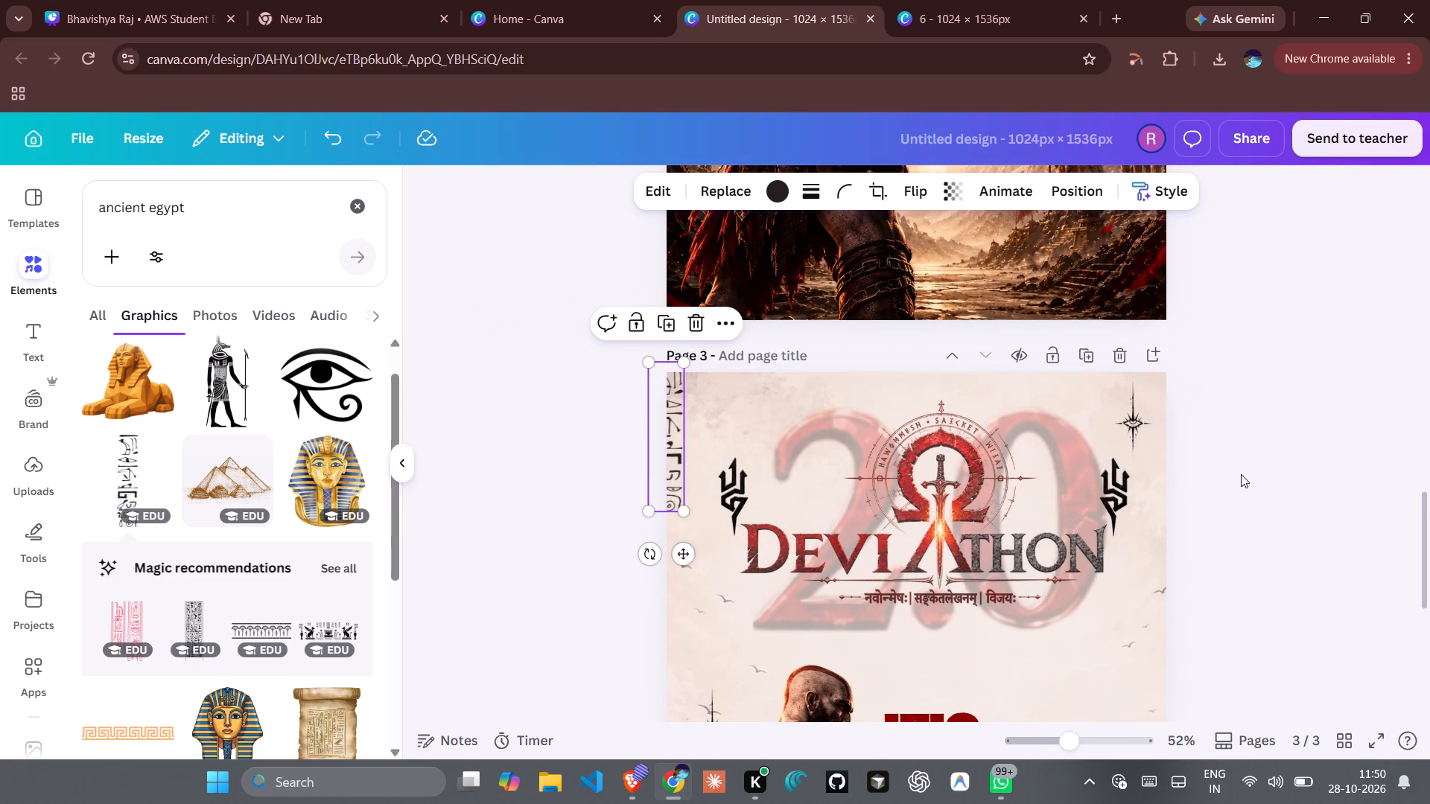
pyautogui.click(1242, 475)
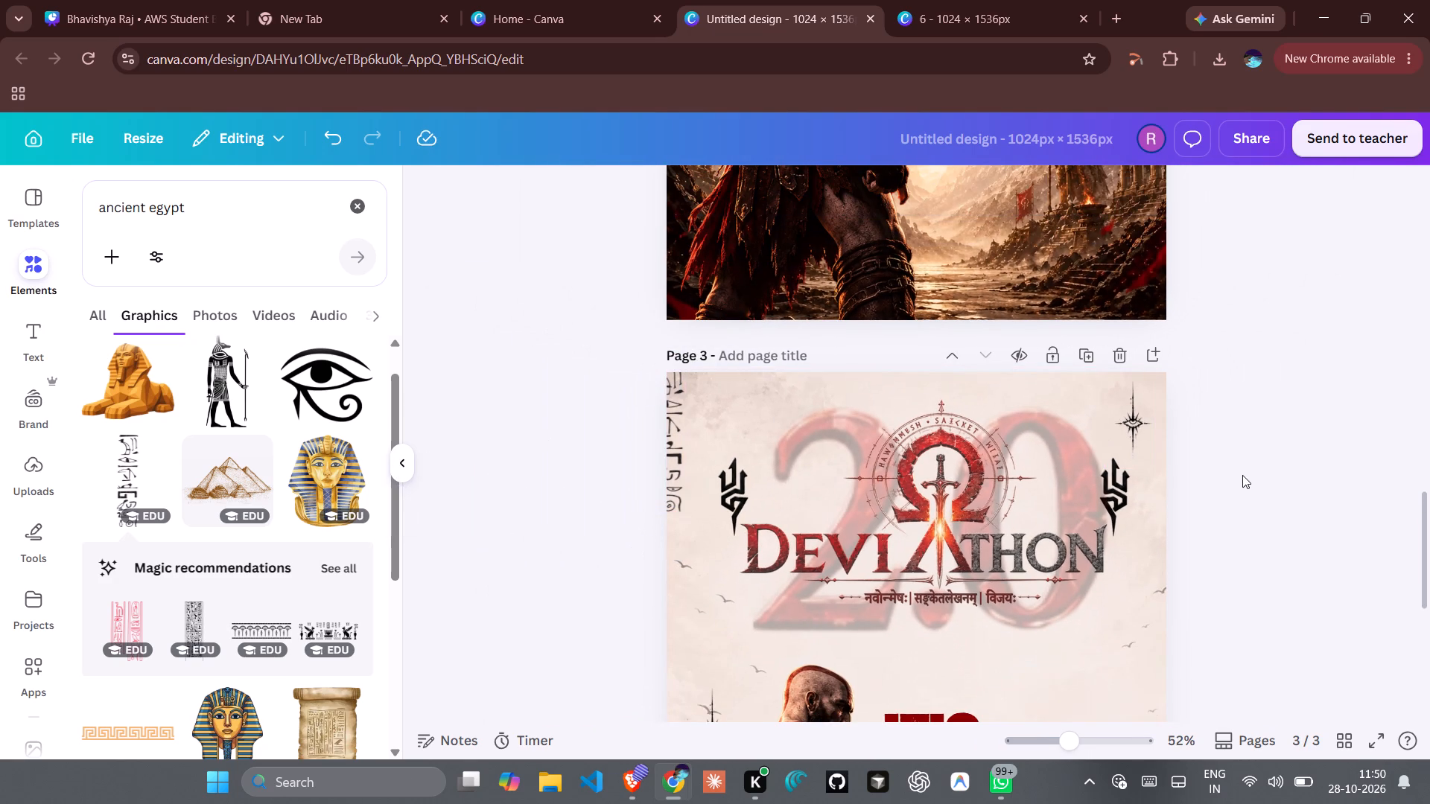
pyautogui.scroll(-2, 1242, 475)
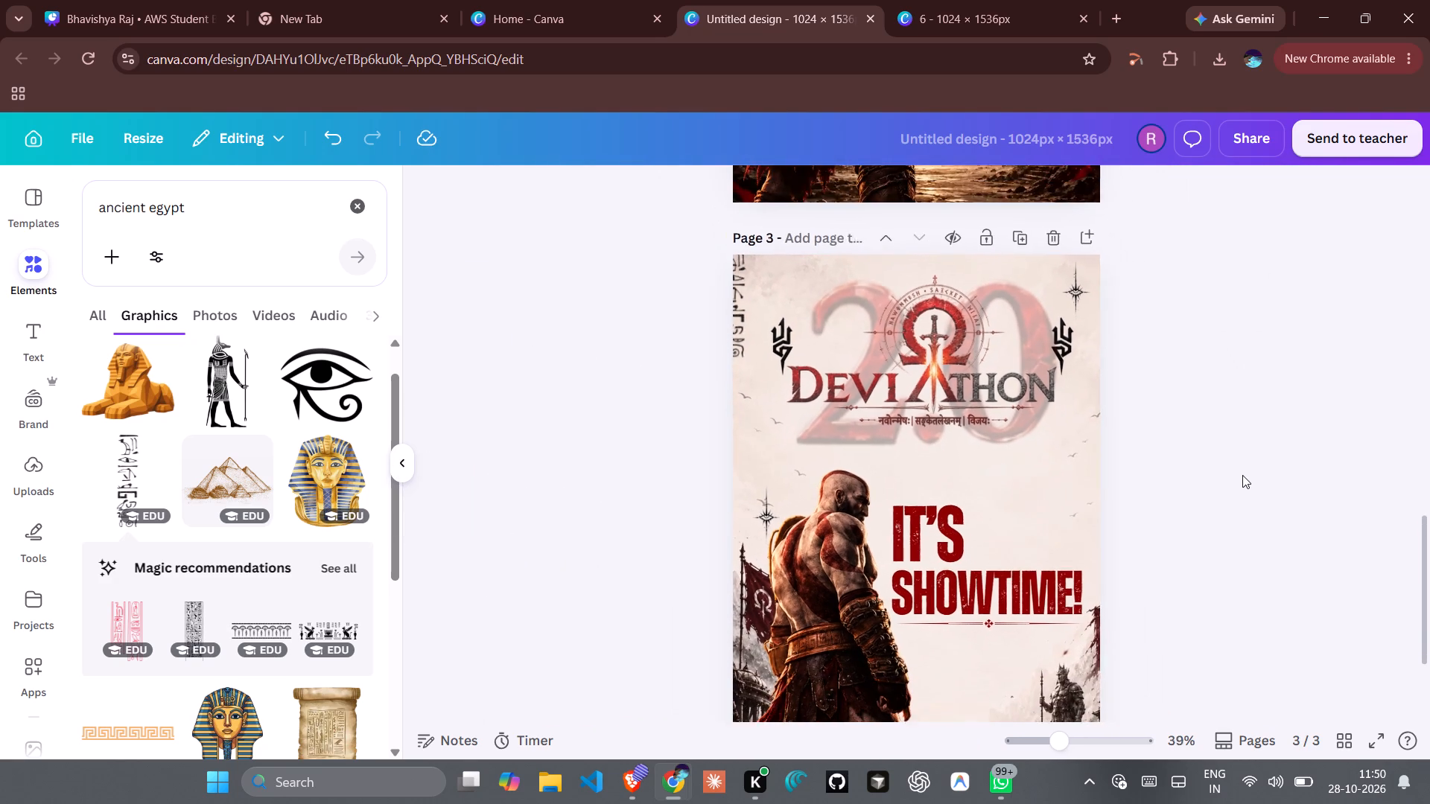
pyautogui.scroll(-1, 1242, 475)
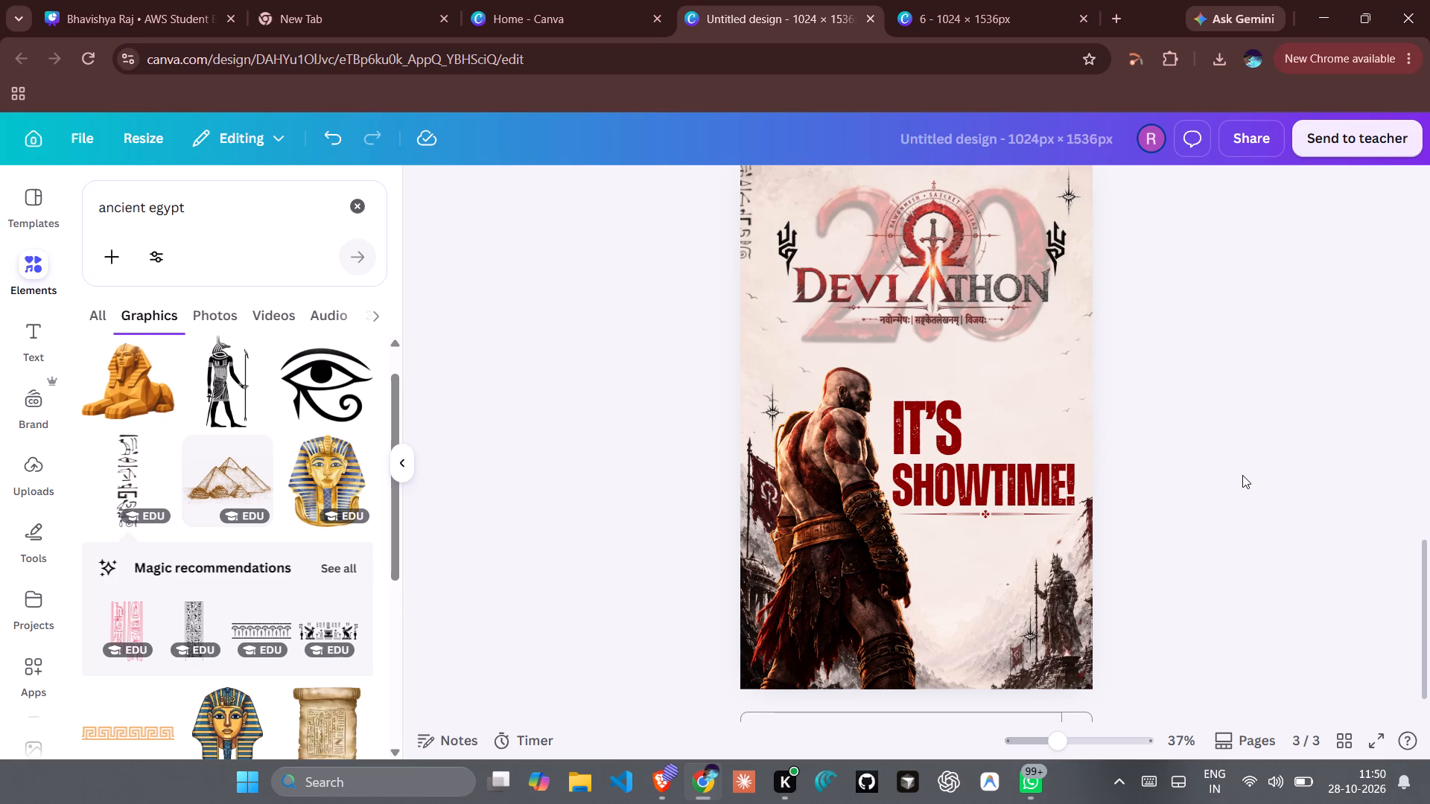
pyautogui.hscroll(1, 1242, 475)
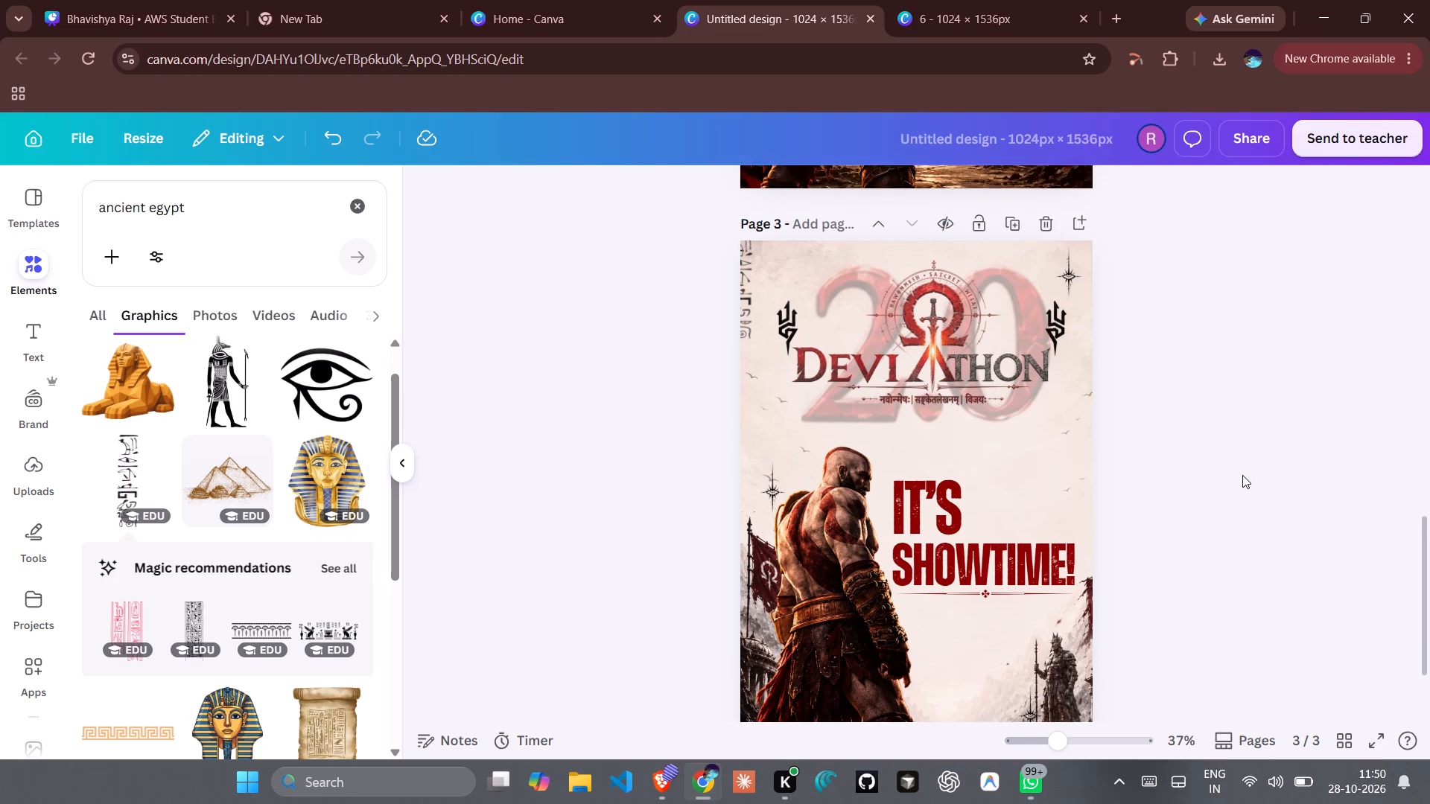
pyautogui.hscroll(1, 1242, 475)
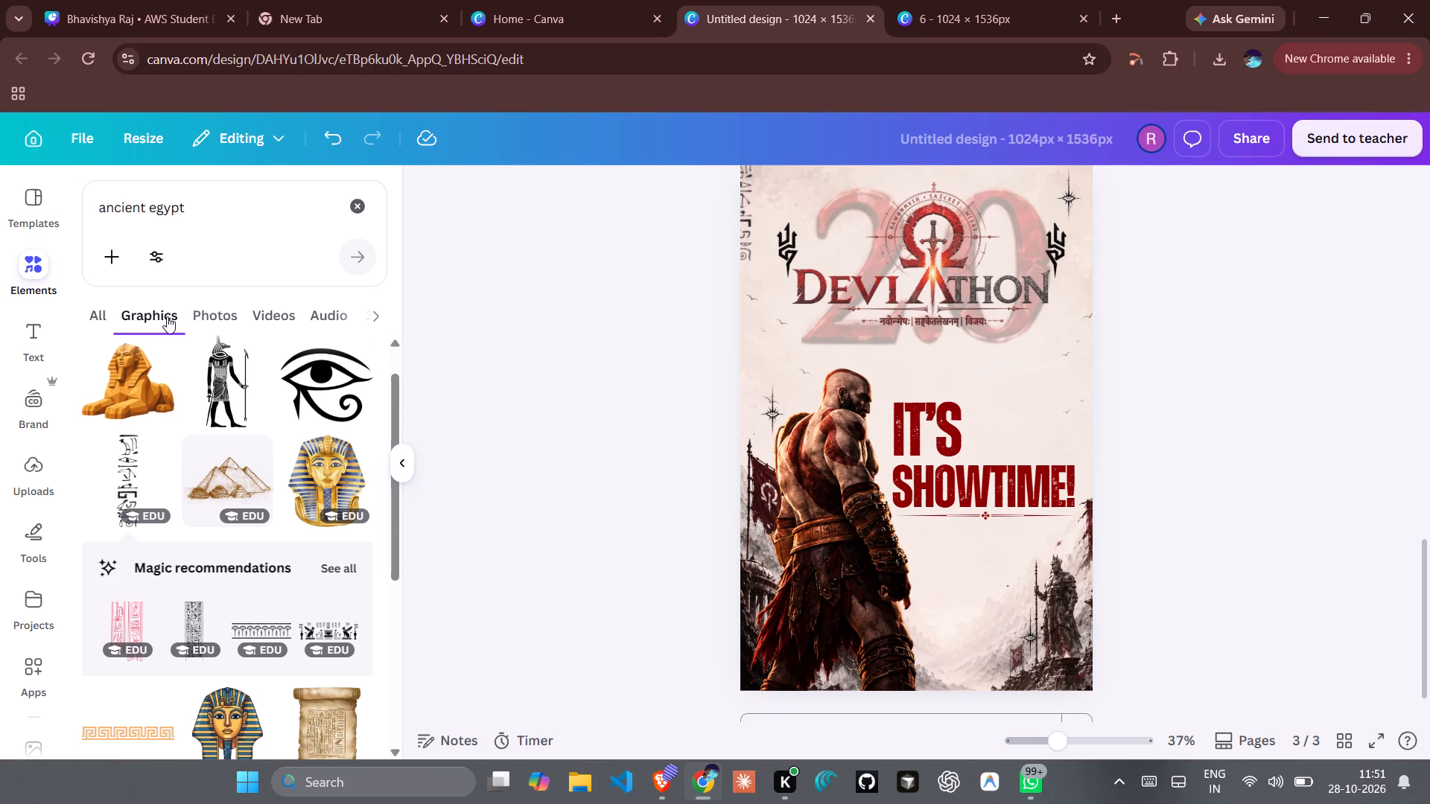
# Browse the "ancient egypt" graphics for another hieroglyph or Egyptian ornament that suits the page 3 poster.
pyautogui.scroll(-3, 167, 316)
pyautogui.scroll(-2, 190, 518)
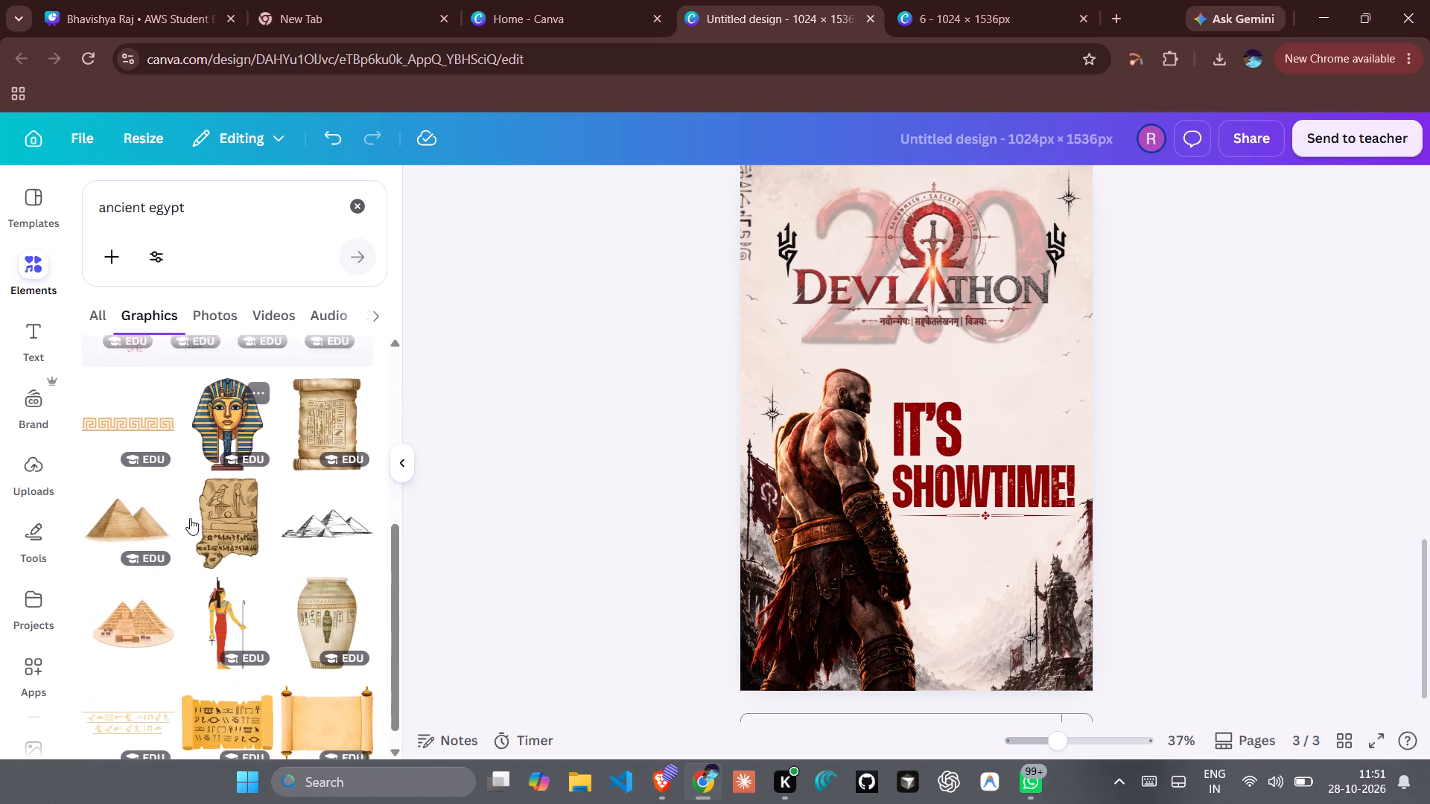
pyautogui.scroll(-5, 190, 518)
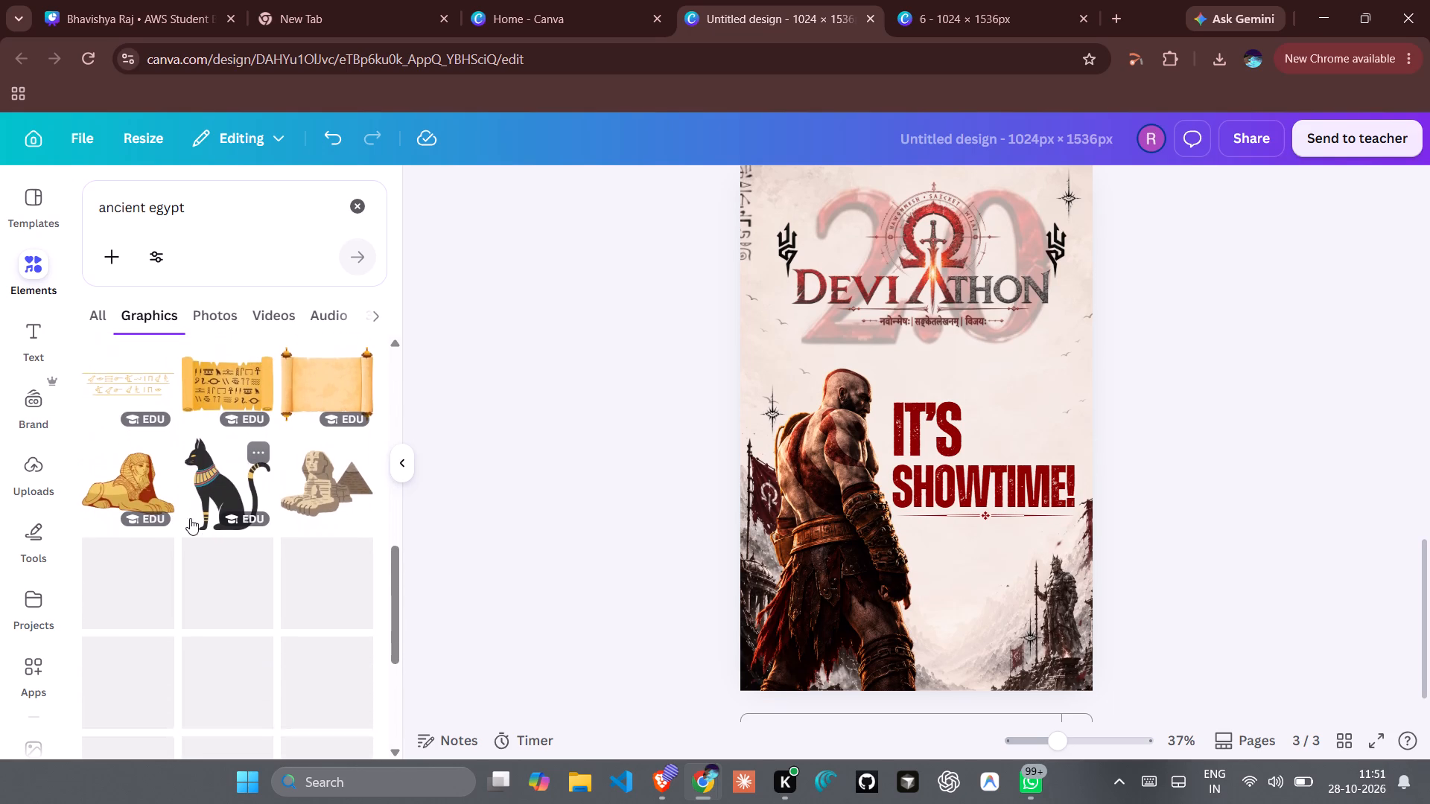
pyautogui.scroll(-4, 190, 518)
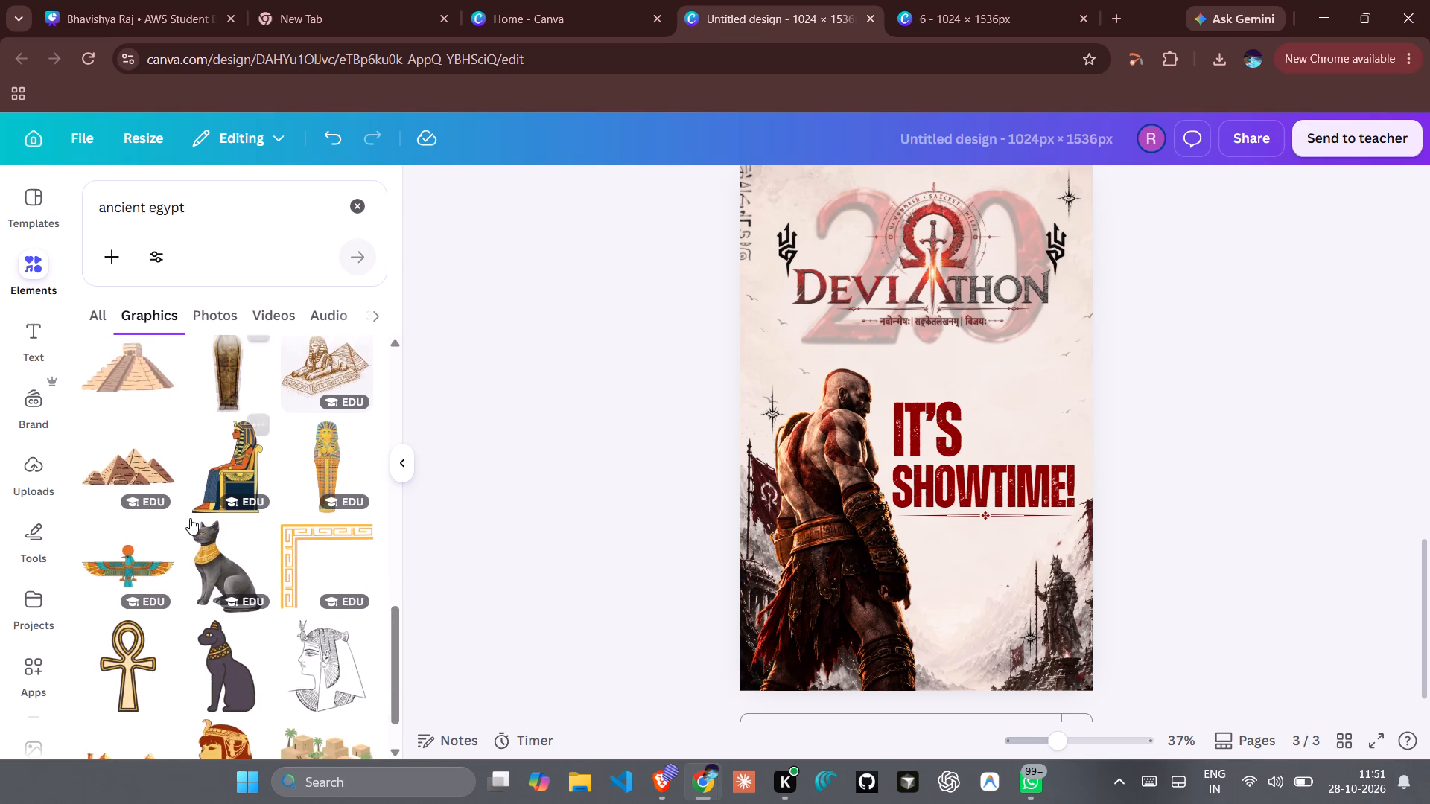
pyautogui.scroll(-3, 190, 518)
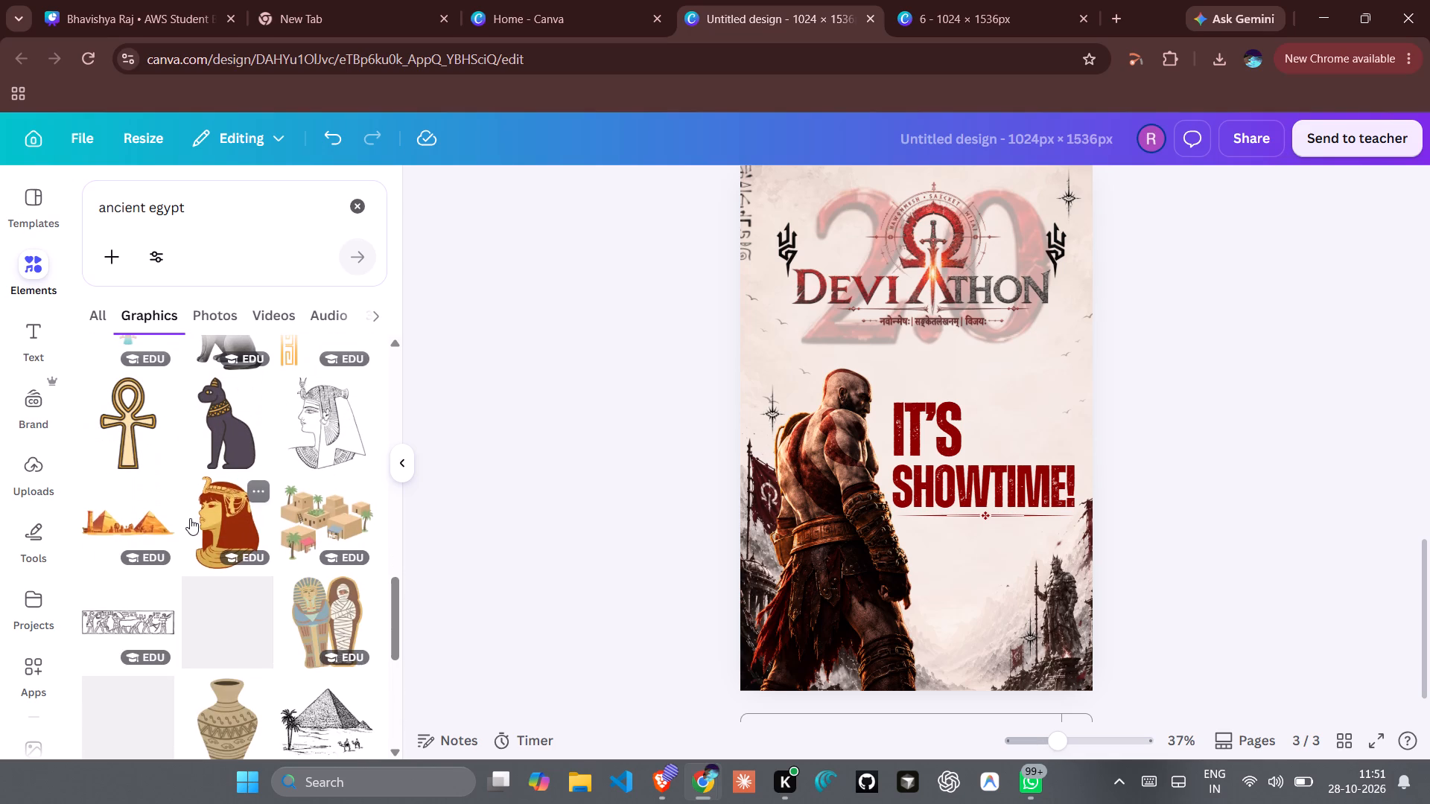
pyautogui.scroll(-4, 190, 518)
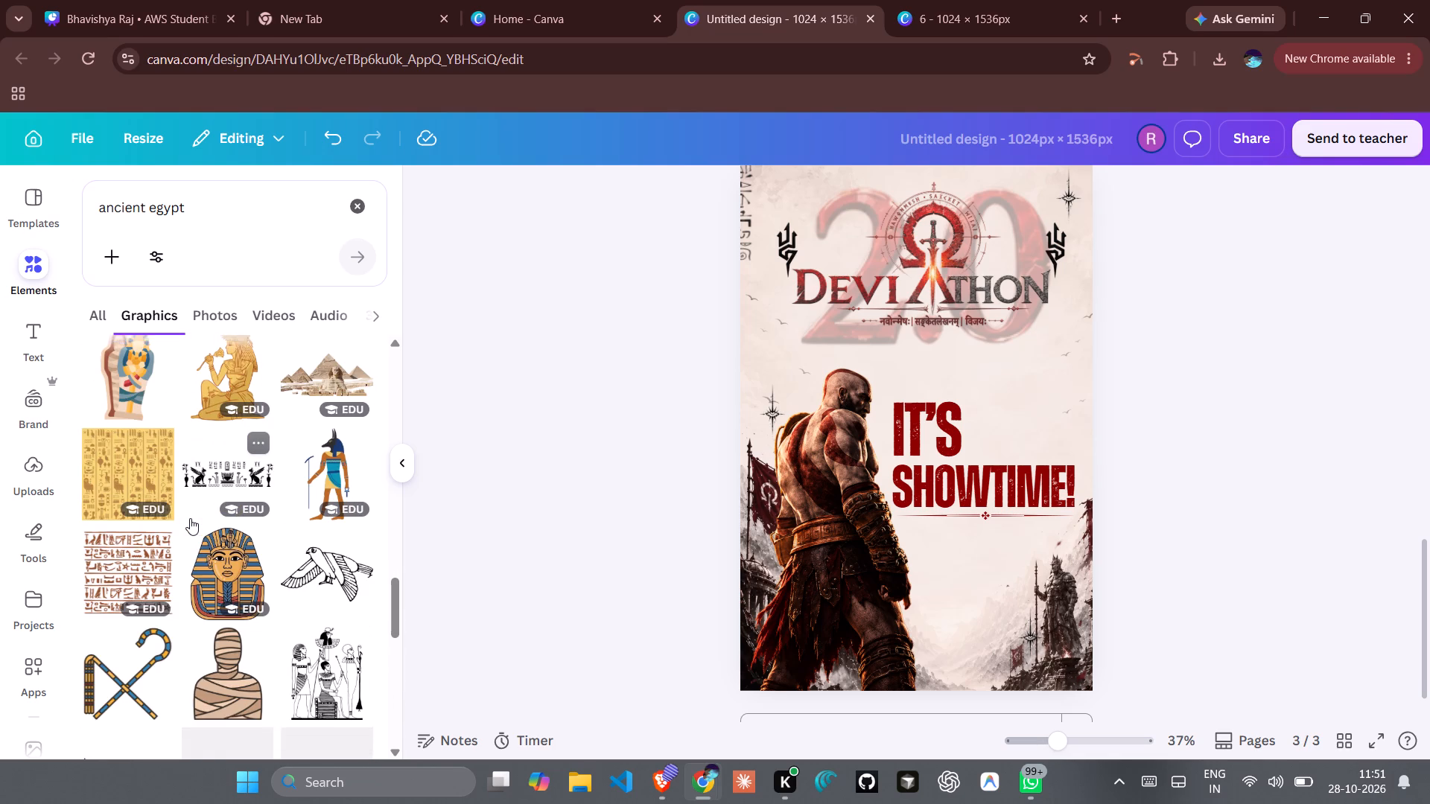
pyautogui.scroll(-2, 190, 518)
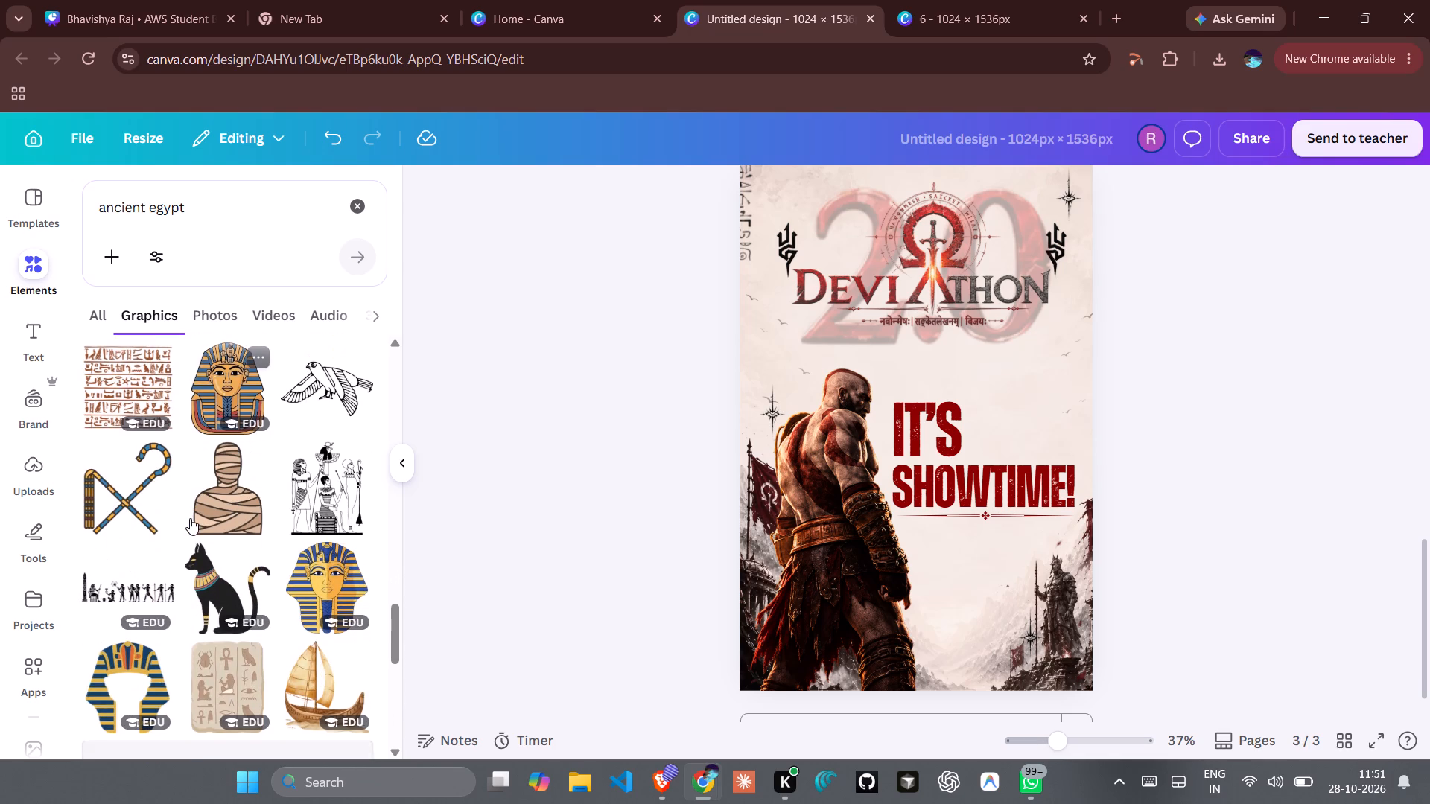
pyautogui.scroll(-1, 190, 518)
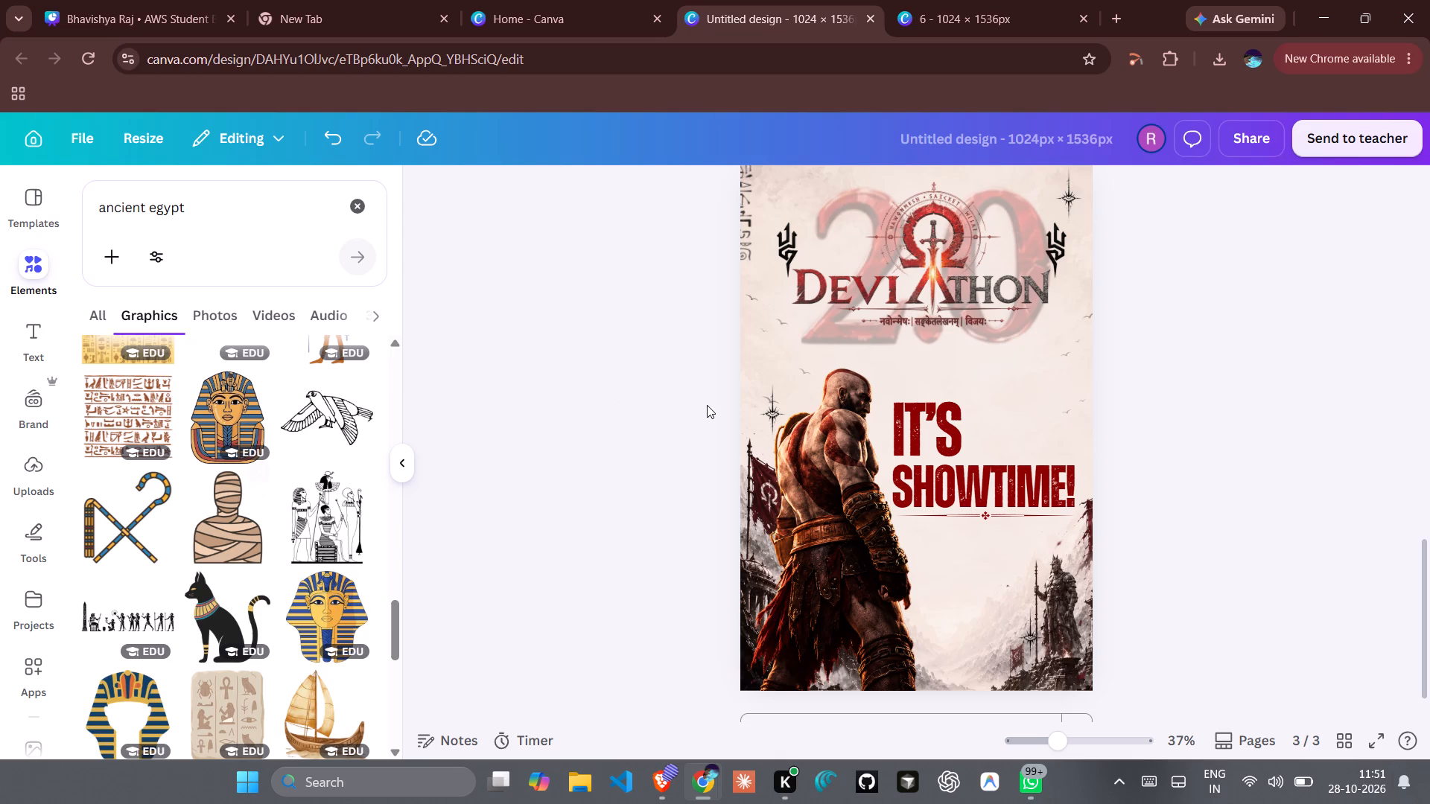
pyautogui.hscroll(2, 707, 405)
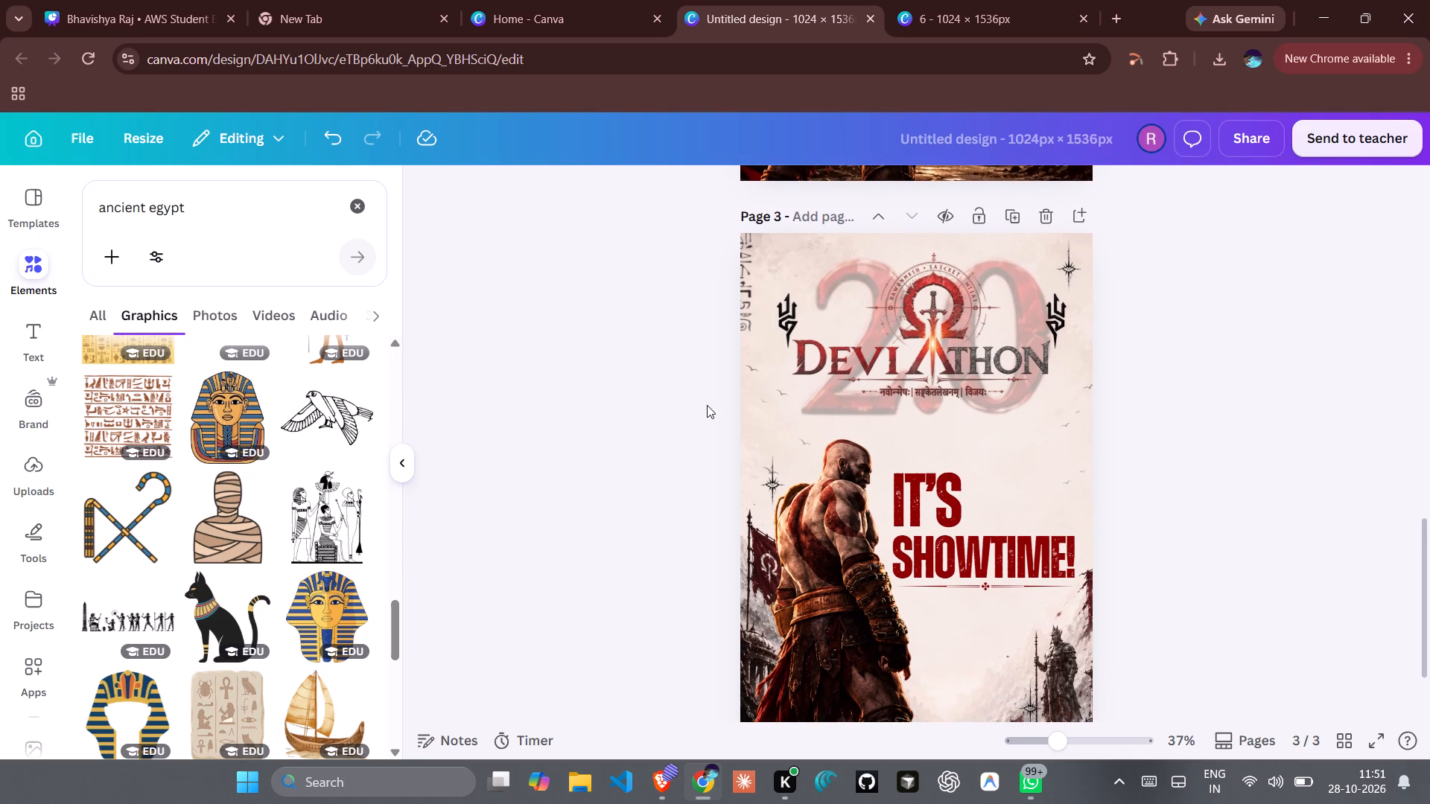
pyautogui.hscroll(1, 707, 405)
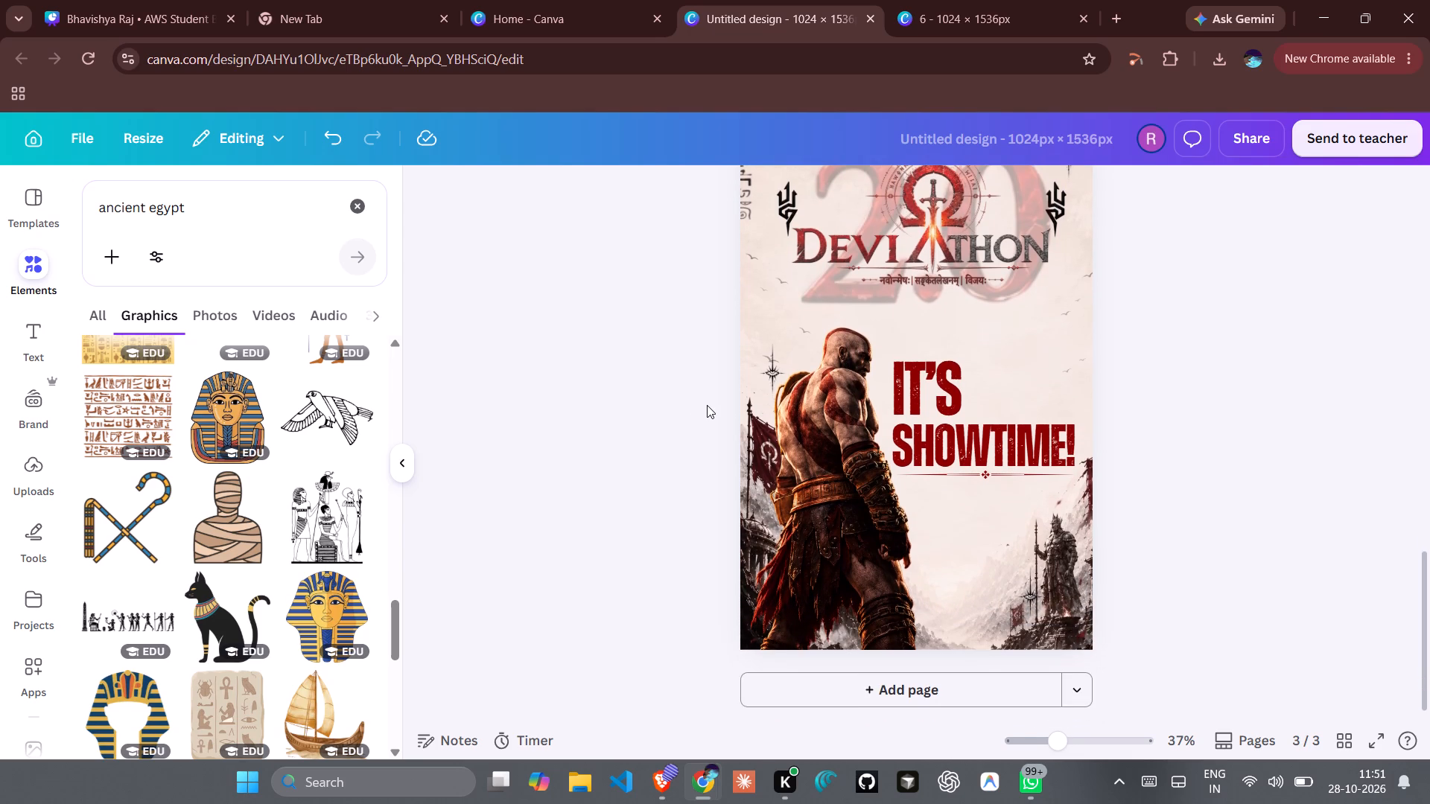
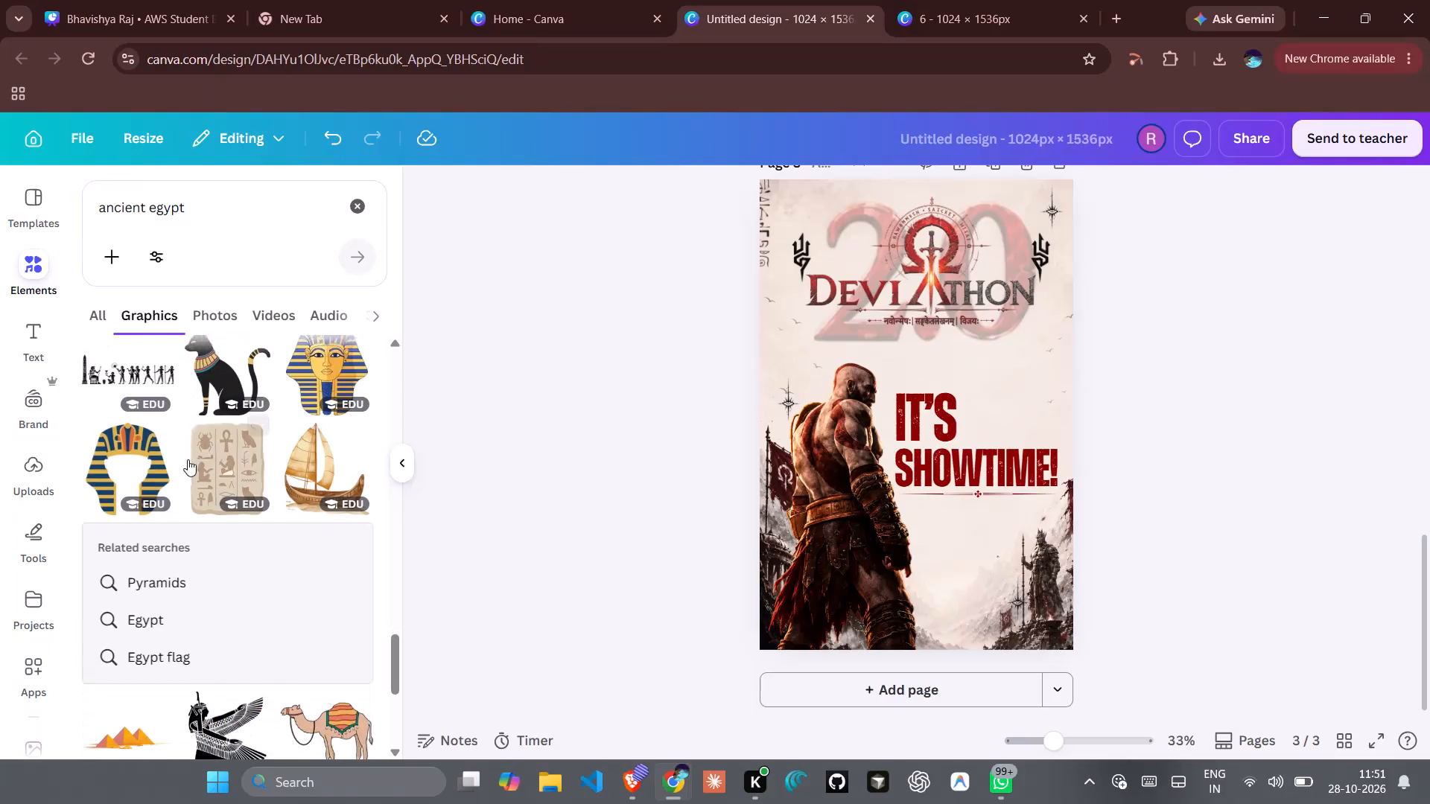
# Look further through the "ancient egypt" graphics for an ornament or hieroglyph that suits the poster.
pyautogui.scroll(-1, 188, 459)
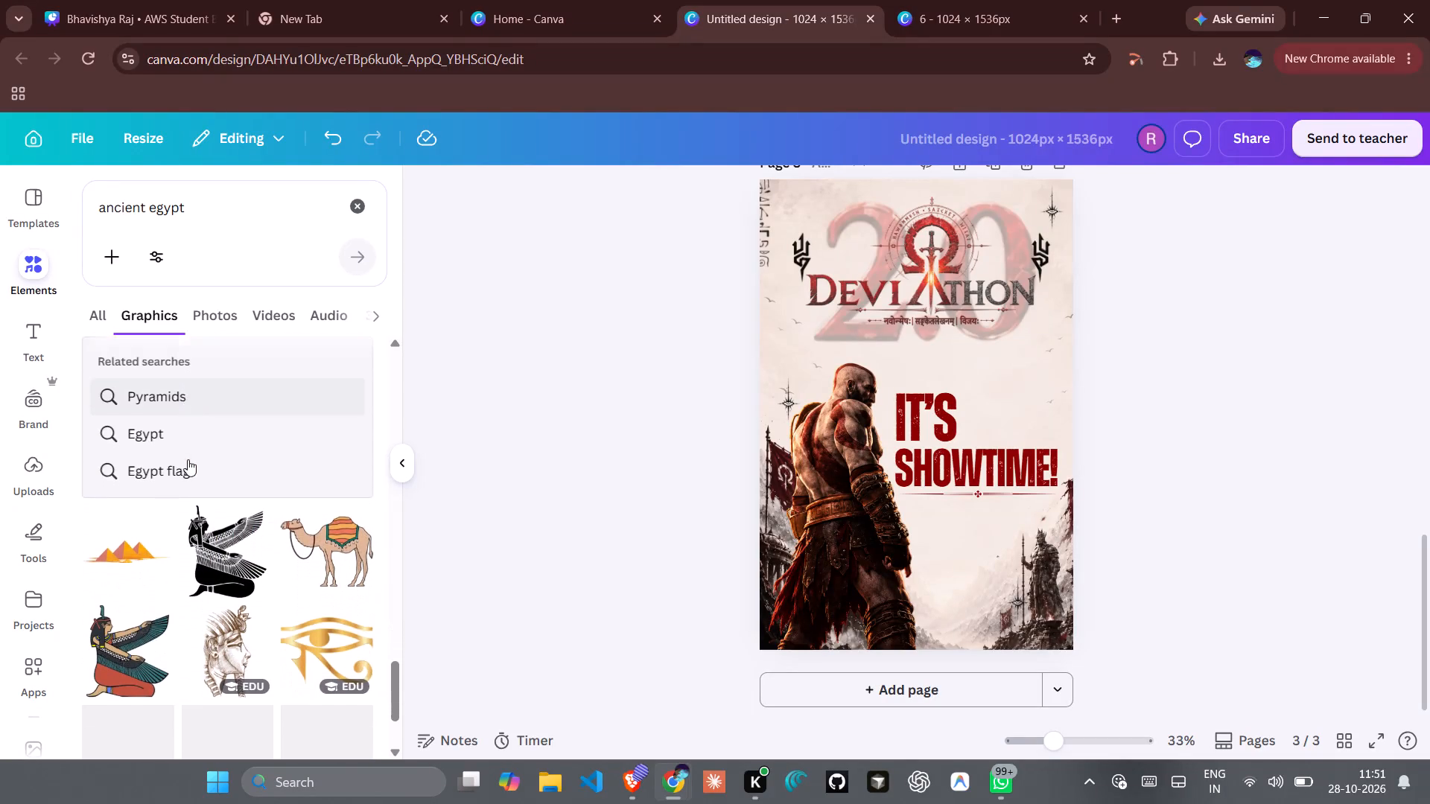
pyautogui.scroll(-2, 188, 459)
pyautogui.scroll(2, 188, 459)
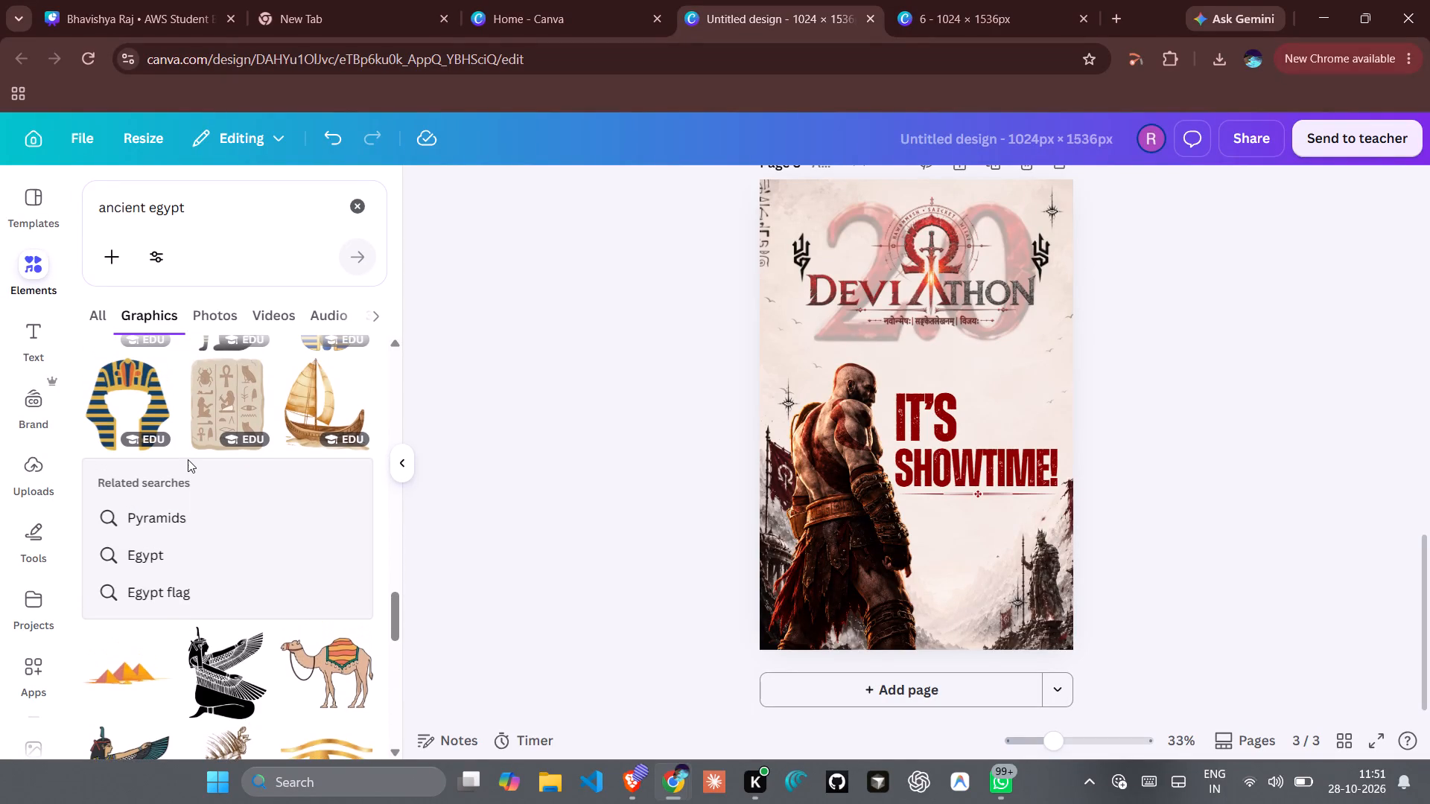
pyautogui.scroll(-3, 188, 459)
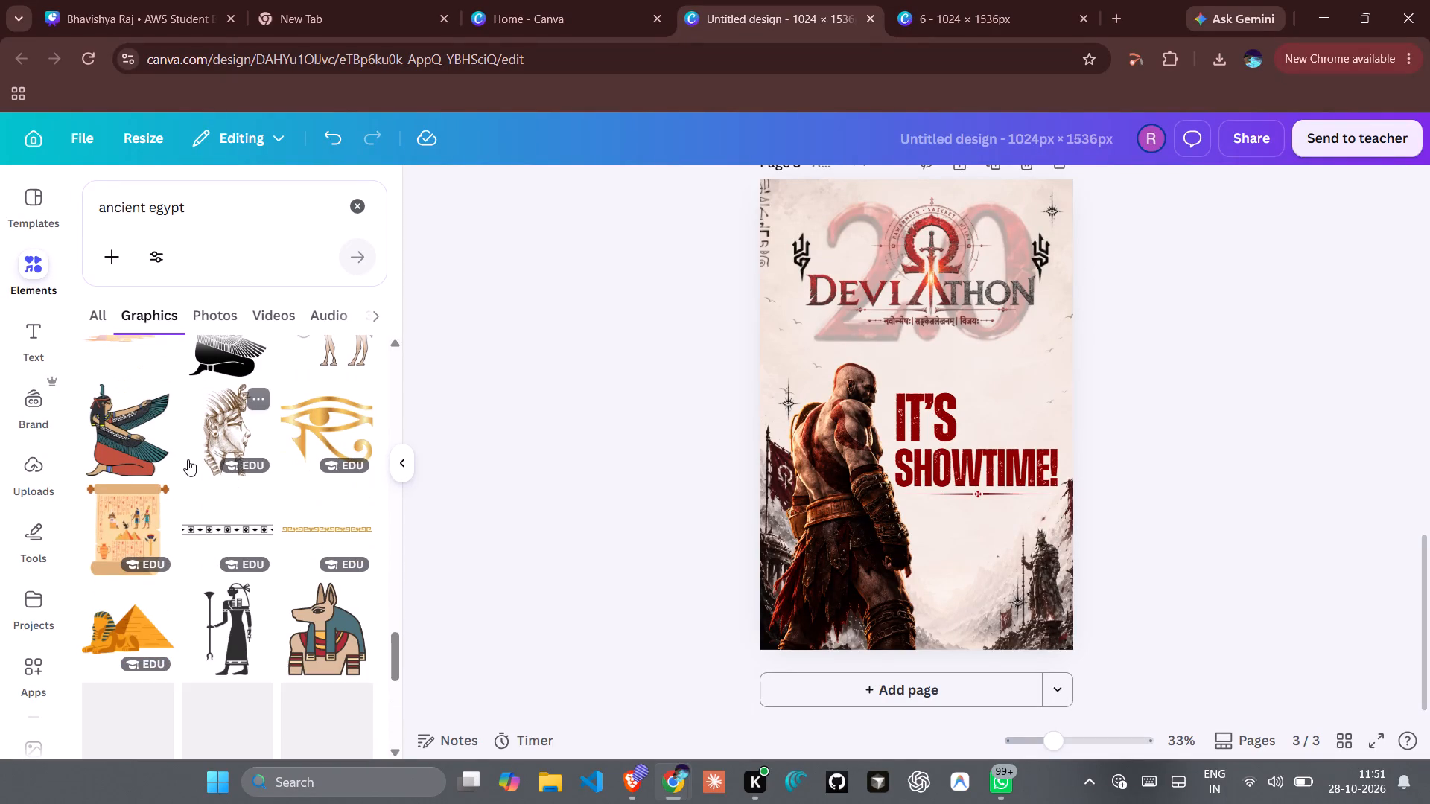
pyautogui.scroll(-2, 188, 459)
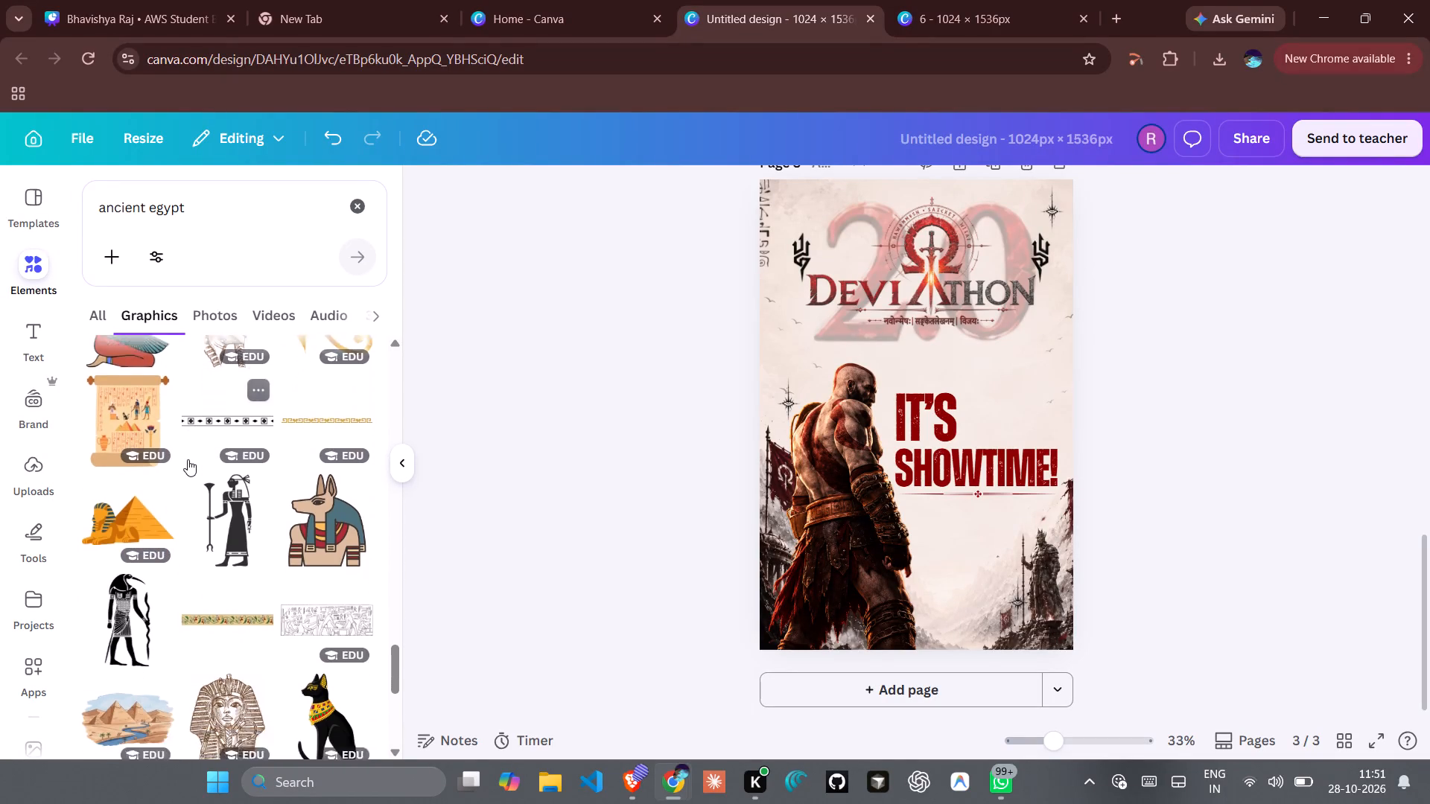
pyautogui.scroll(-3, 188, 459)
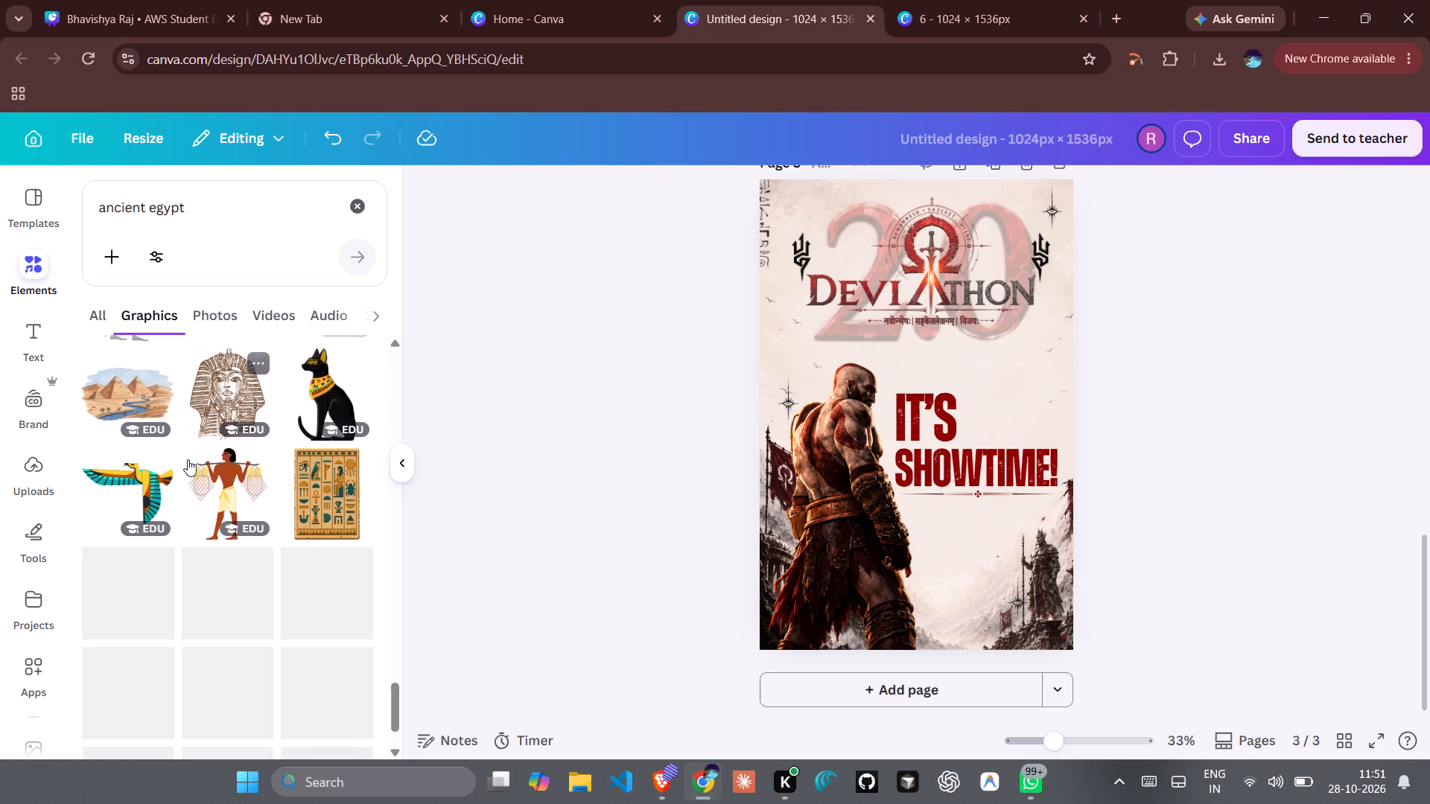
pyautogui.scroll(-1, 188, 459)
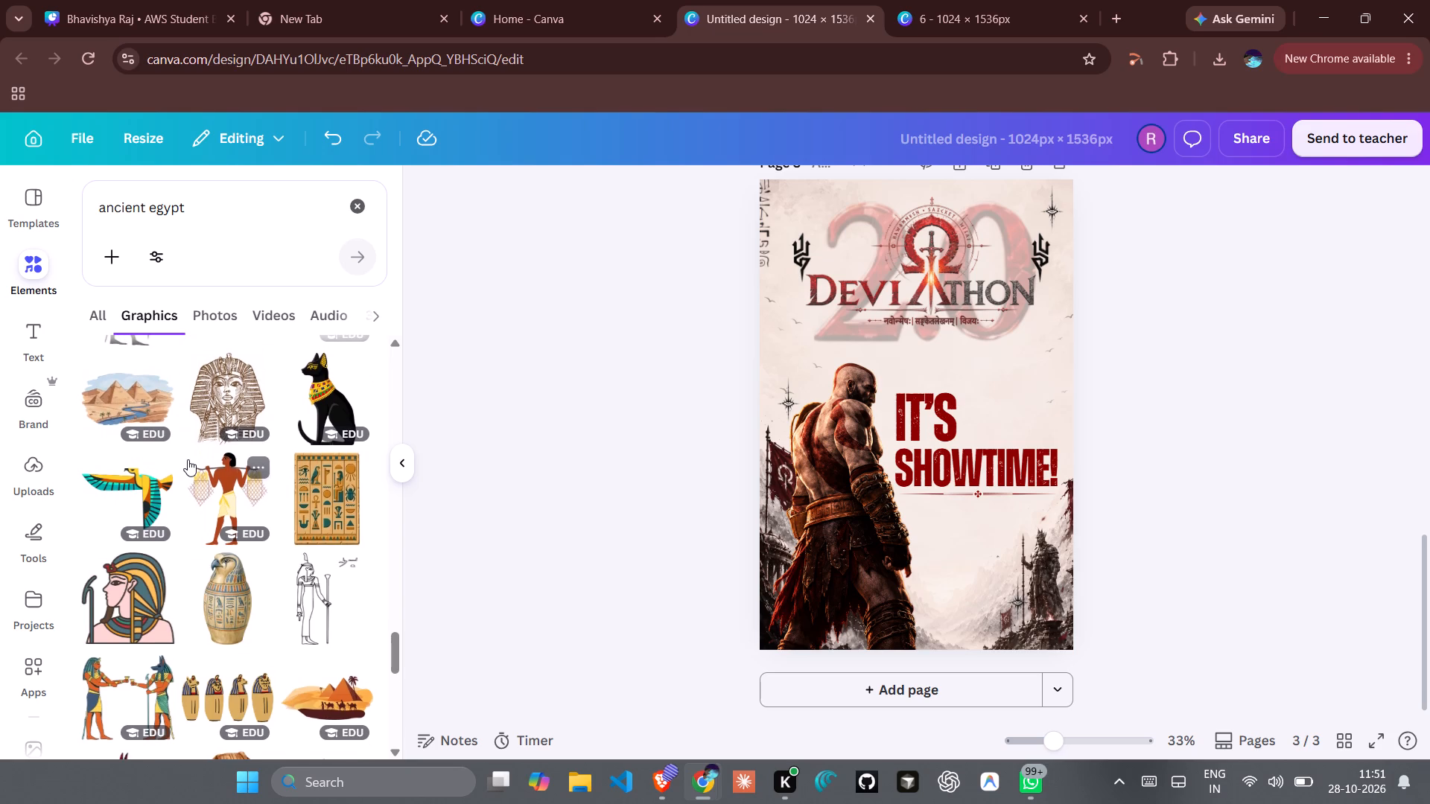
pyautogui.scroll(-3, 188, 459)
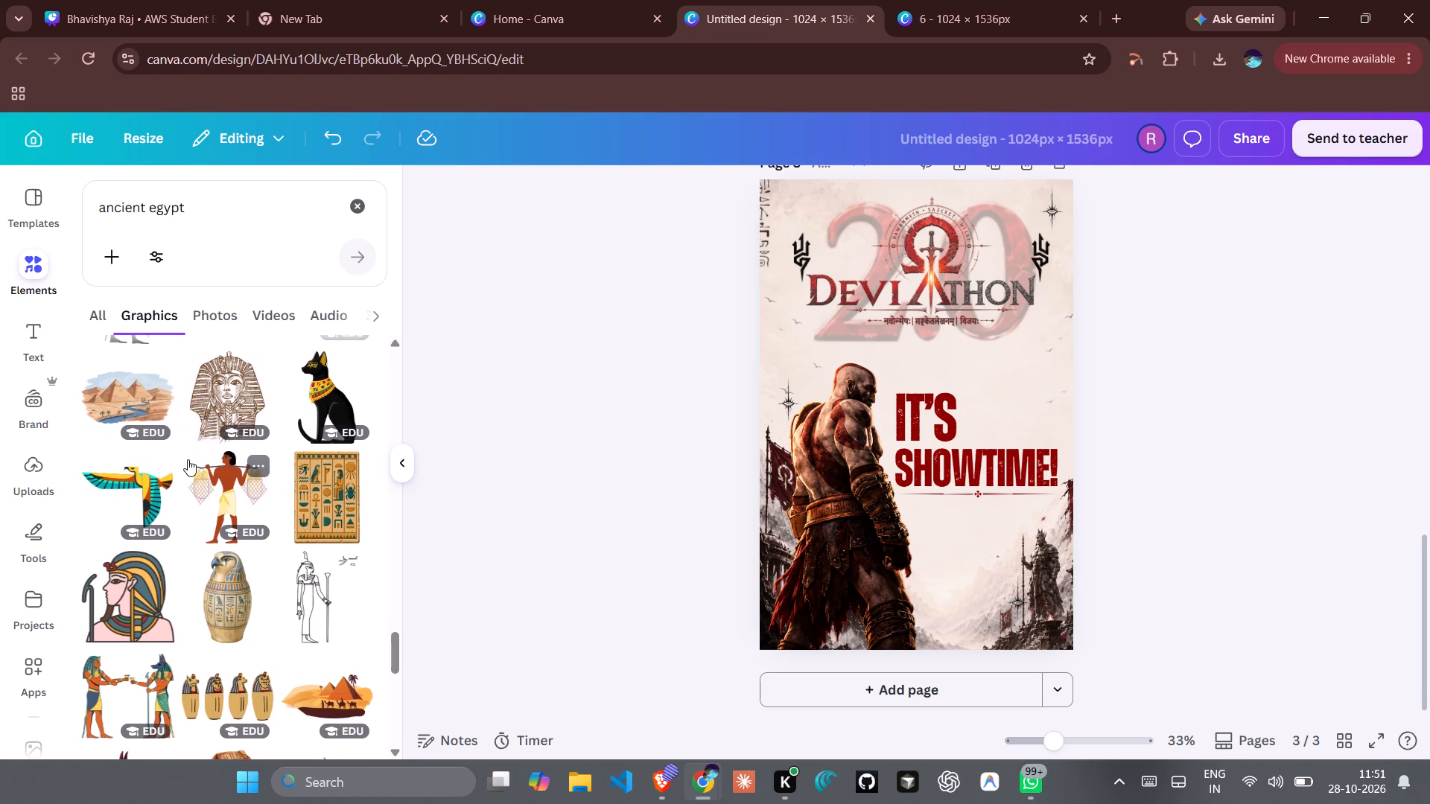
pyautogui.scroll(-2, 188, 459)
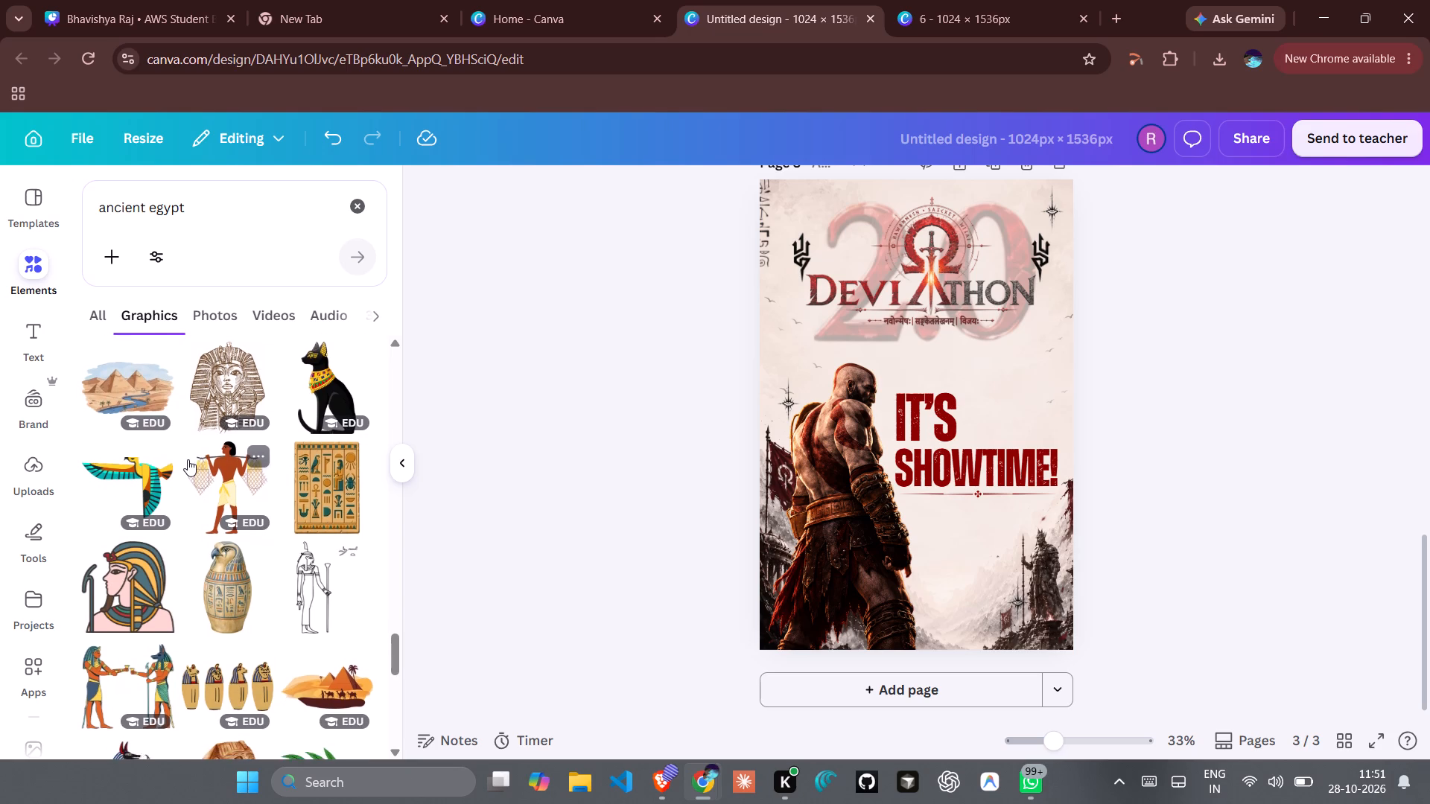
pyautogui.scroll(-6, 188, 459)
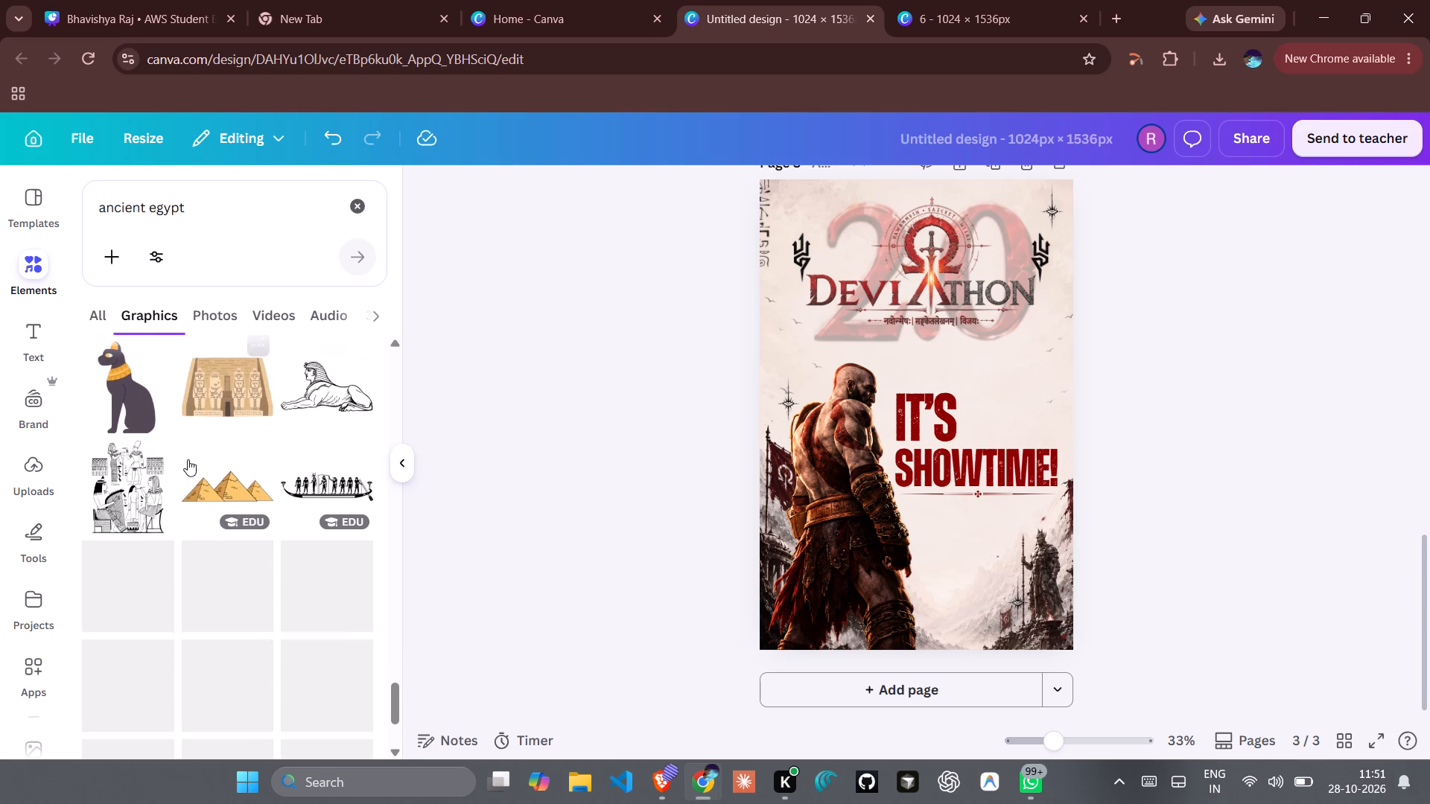
pyautogui.scroll(-2, 188, 459)
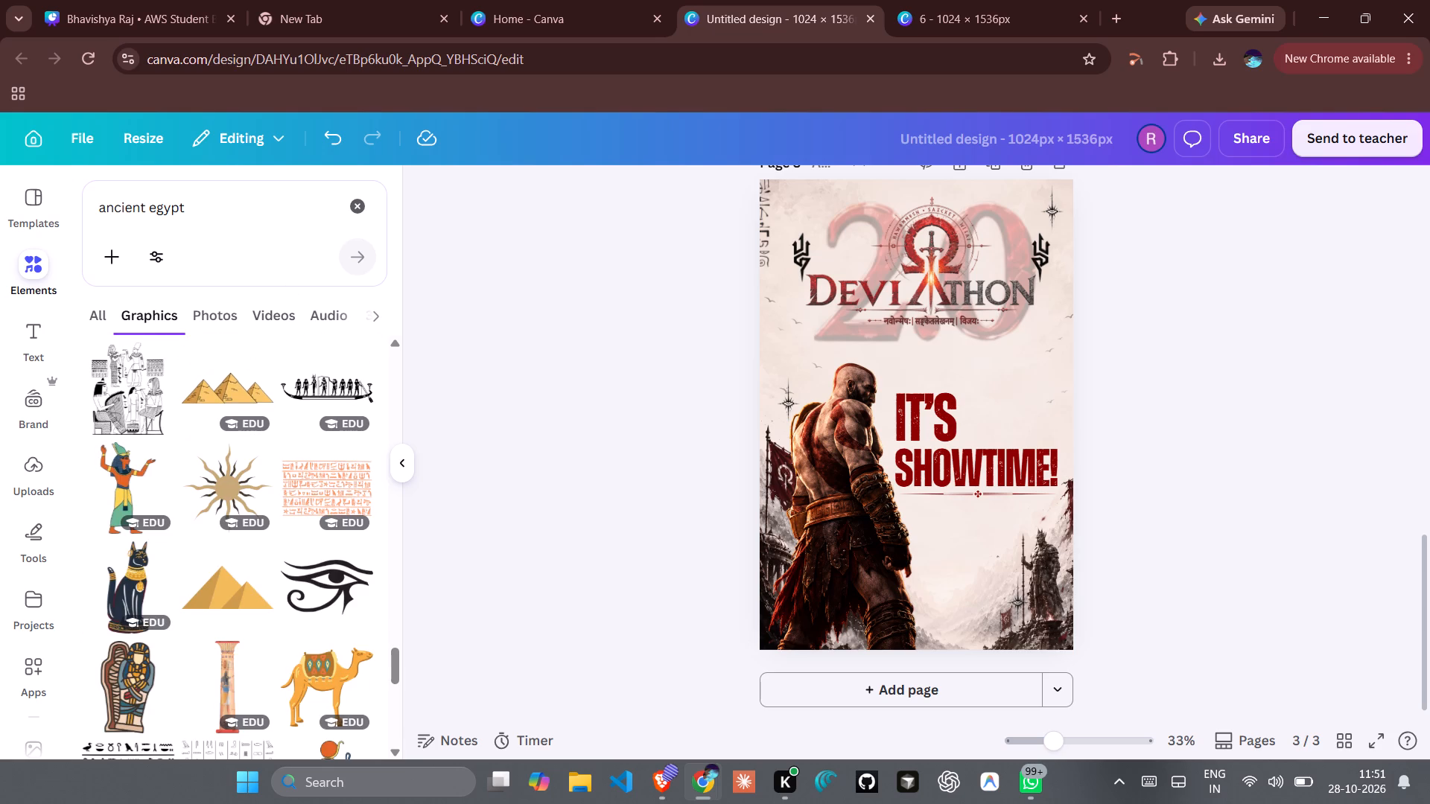
# Search the graphics for "ancient god egypt" and look through the deity figures for one that fits the poster.
pyautogui.click(146, 206)
pyautogui.press('space')
pyautogui.write('got')
pyautogui.press('BackSpace')
pyautogui.press('d')
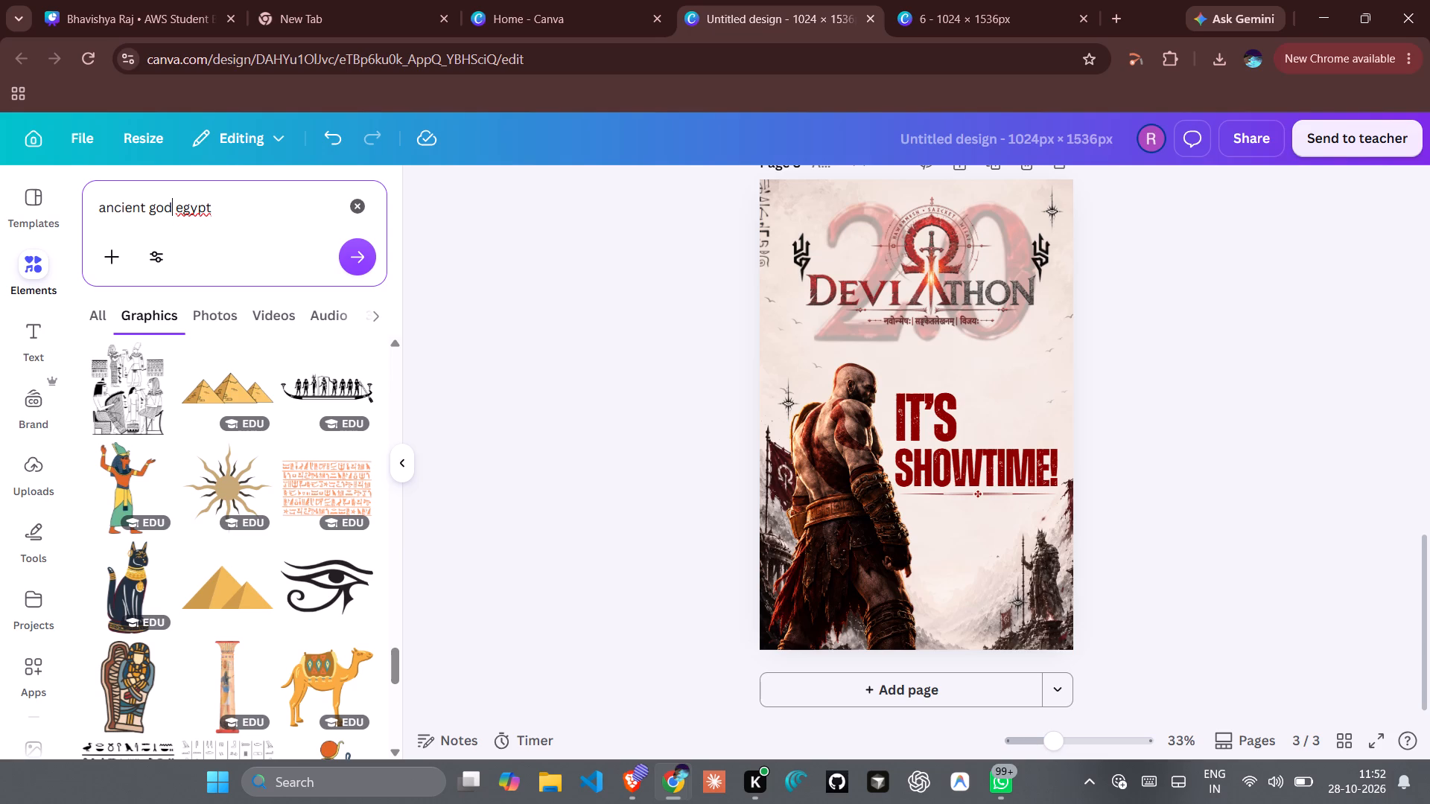
pyautogui.press('Return')
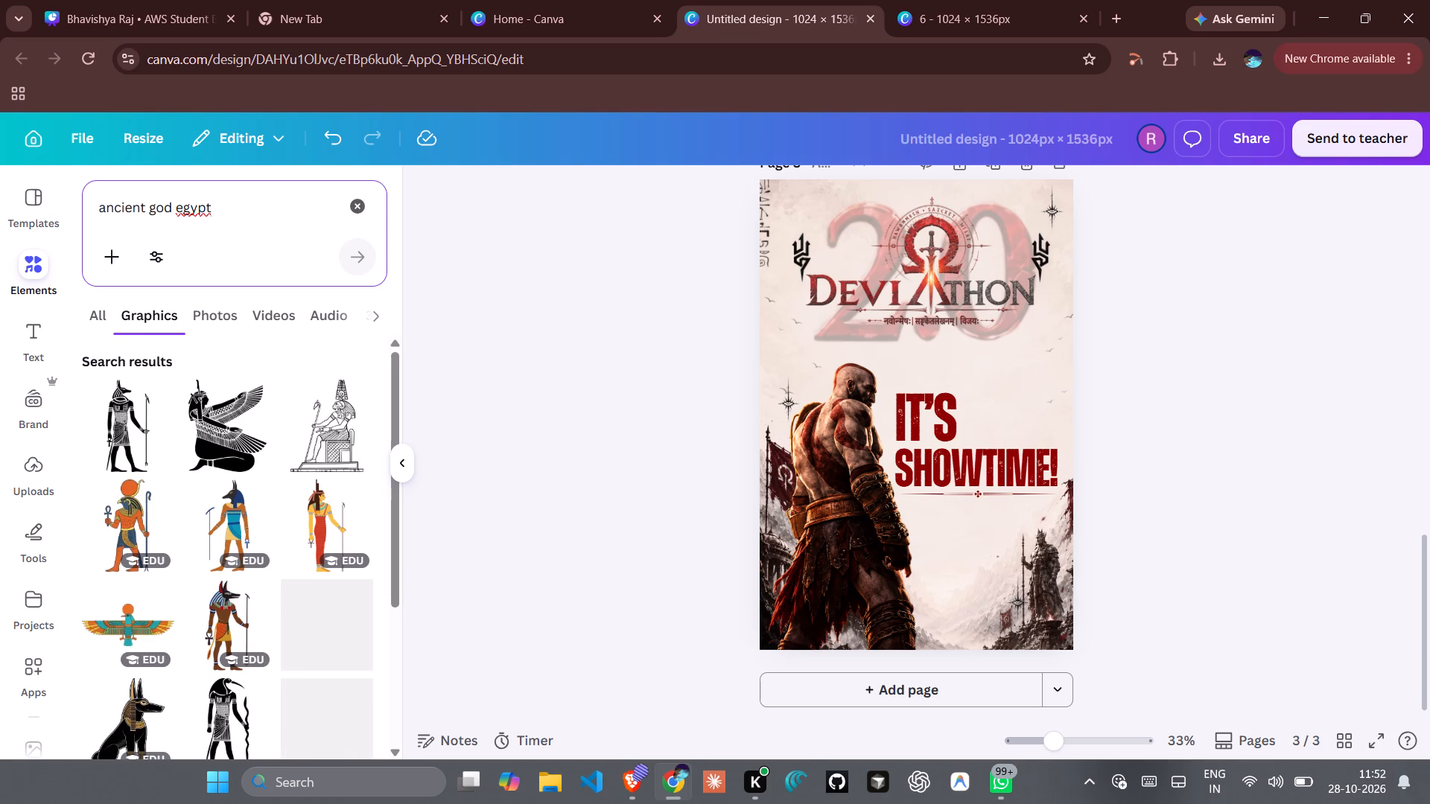
pyautogui.scroll(-2, 238, 476)
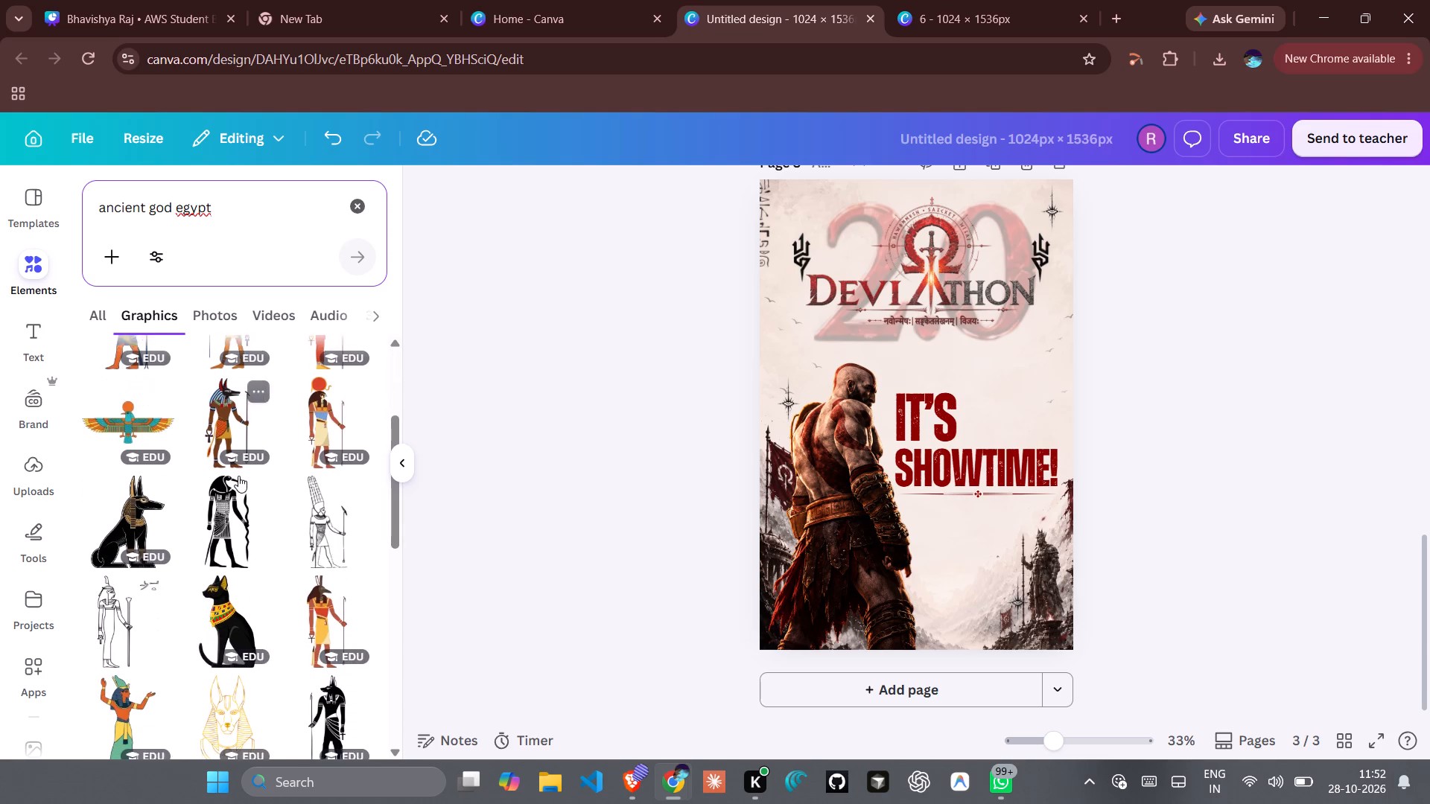
pyautogui.scroll(-1, 238, 476)
pyautogui.scroll(-3, 319, 545)
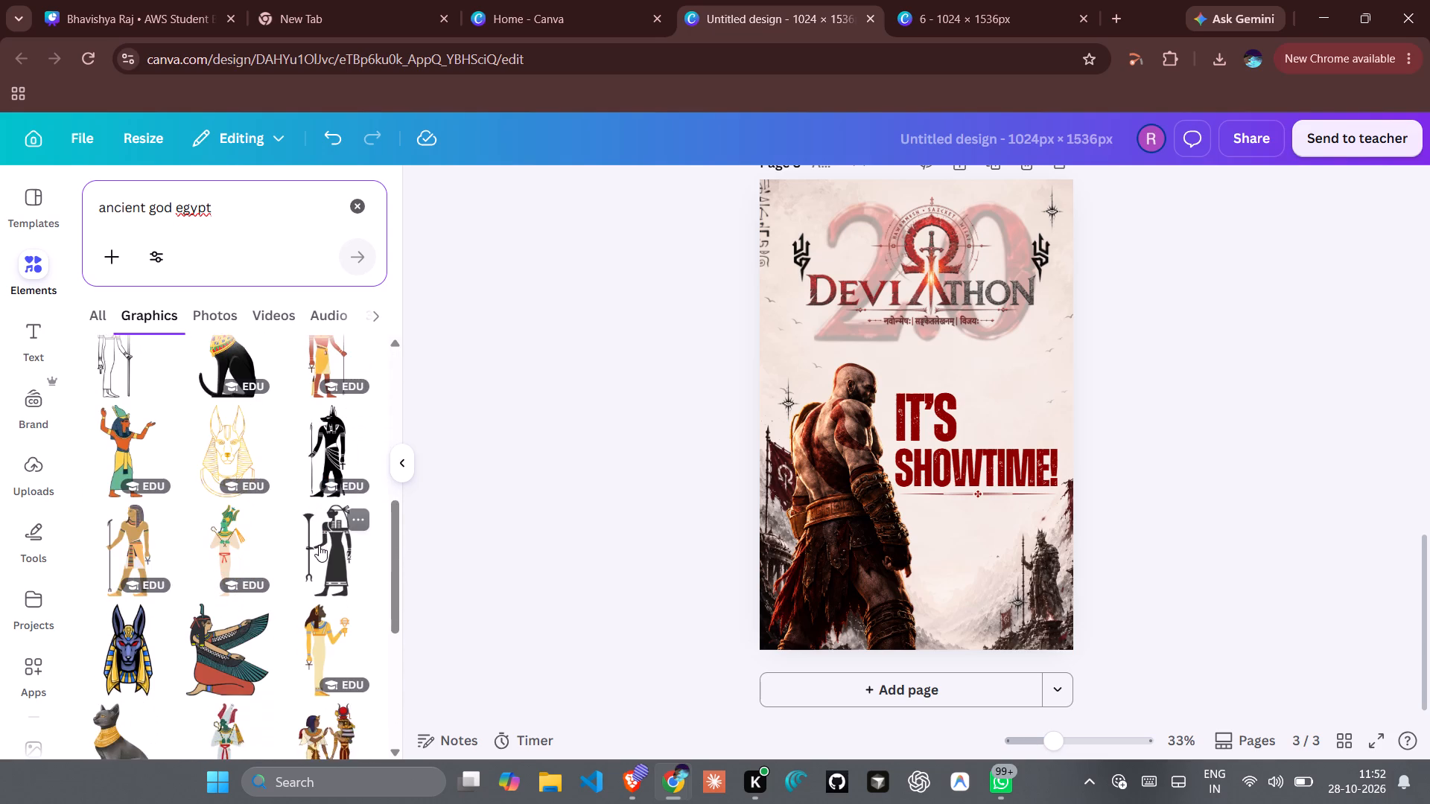
pyautogui.scroll(-1, 319, 545)
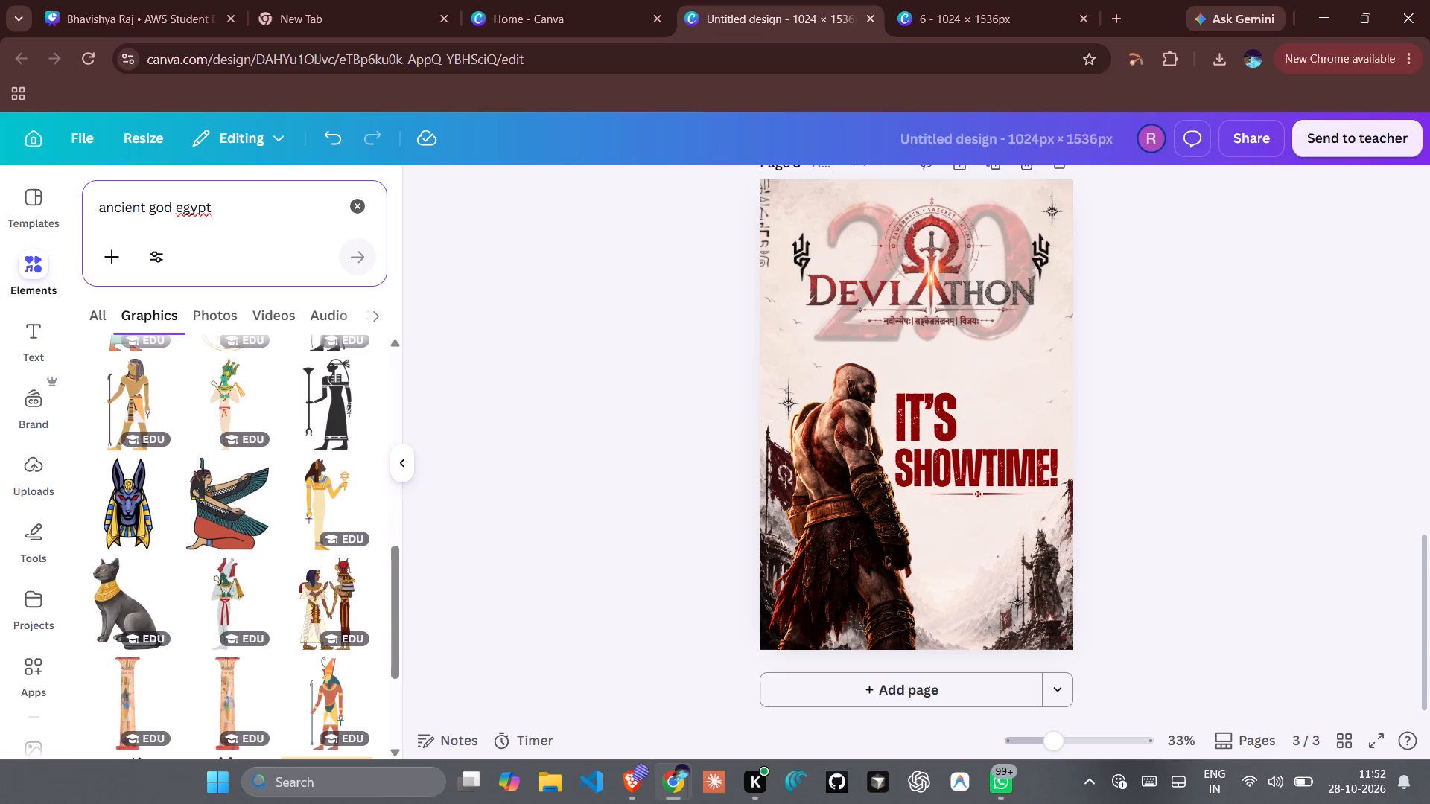
# Shorten the graphics search to "ancient god" and run it.
pyautogui.moveTo(146, 208); pyautogui.dragTo(0, 200)
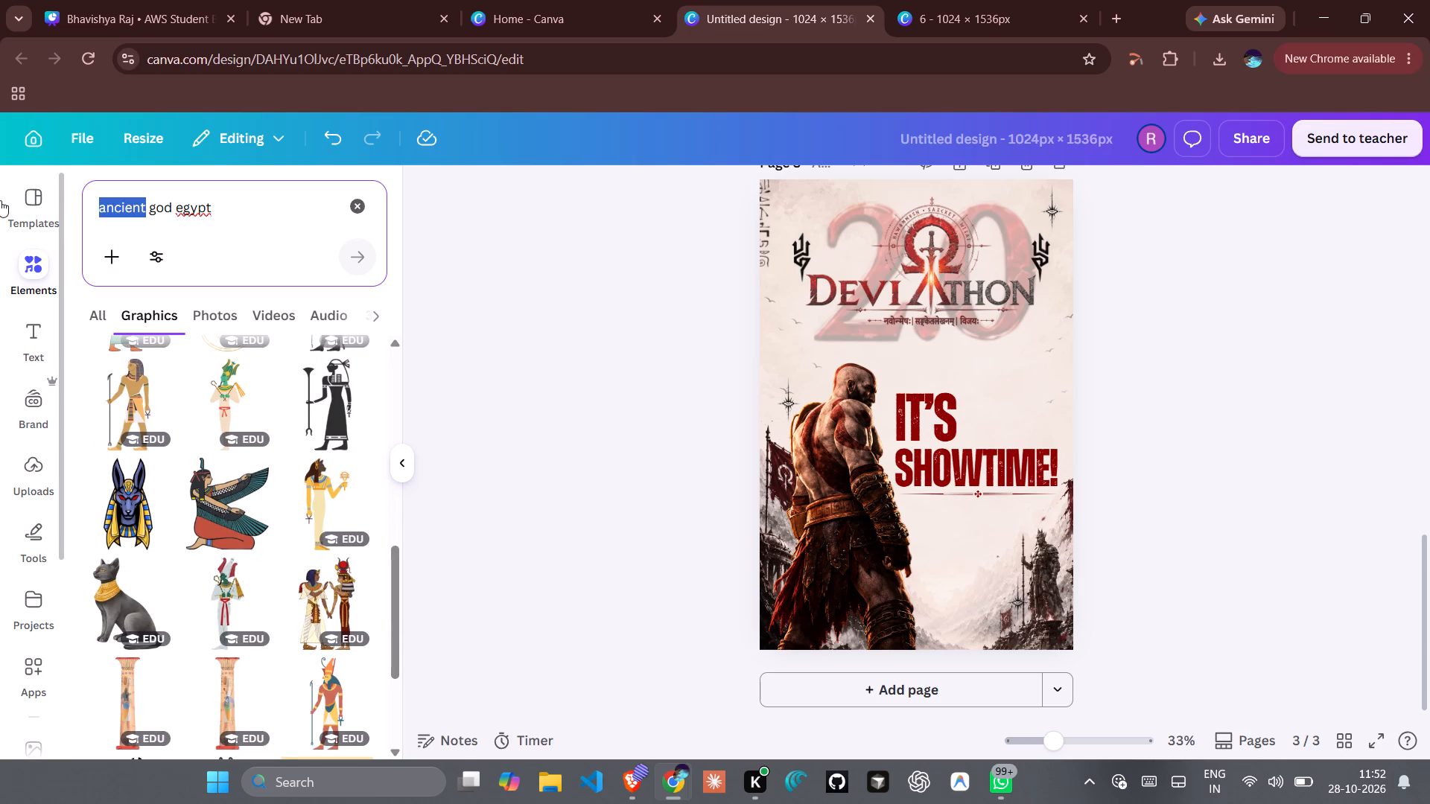
pyautogui.press('Right')
pyautogui.press('Right')
pyautogui.press('Right')
pyautogui.press('Right')
pyautogui.press('Right')
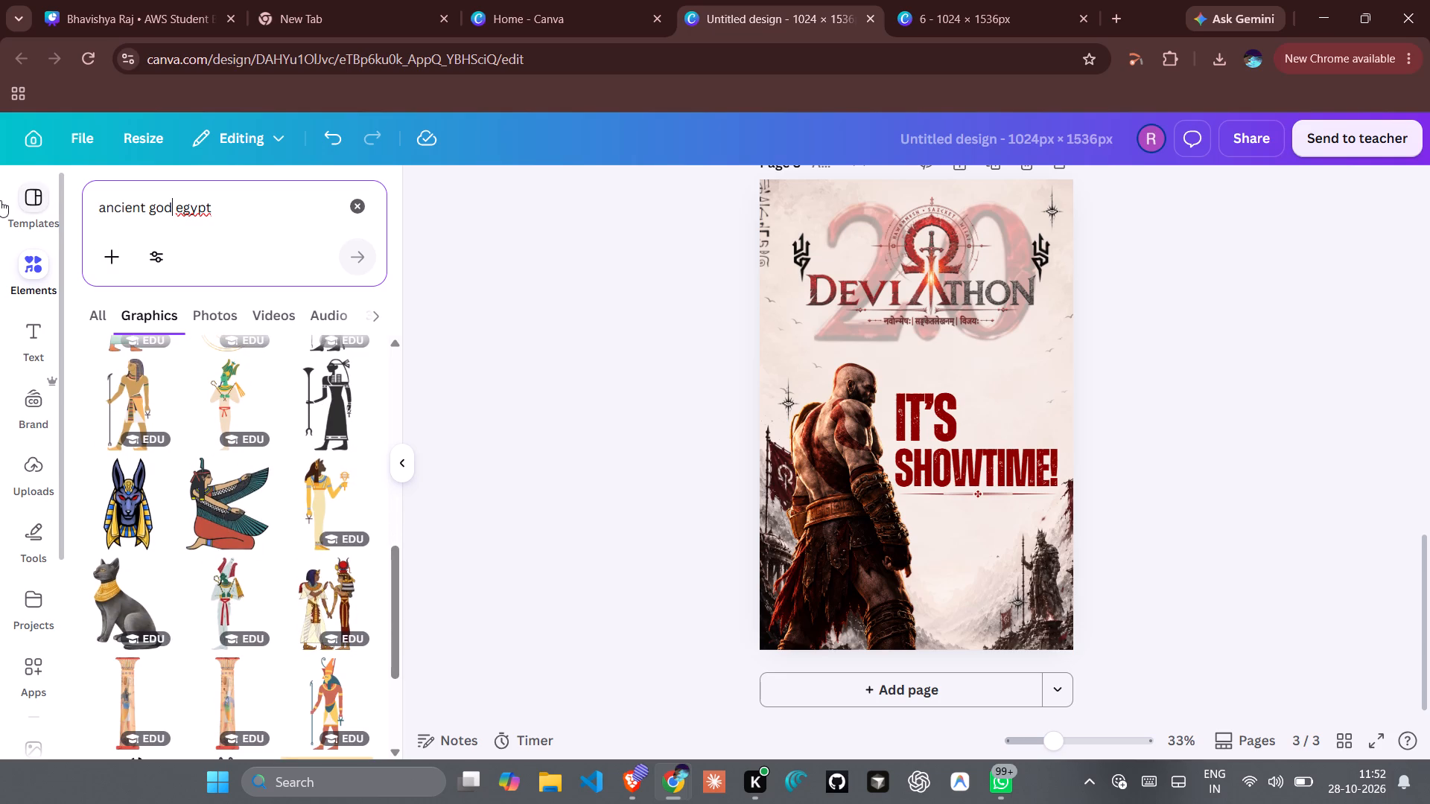
pyautogui.press('Right')
pyautogui.press('Delete')
pyautogui.press('Delete')
pyautogui.press('Delete')
pyautogui.press('Delete')
pyautogui.press('Delete')
pyautogui.press('Delete')
pyautogui.press('Delete')
pyautogui.press('Delete')
pyautogui.press('Delete')
pyautogui.press('Delete')
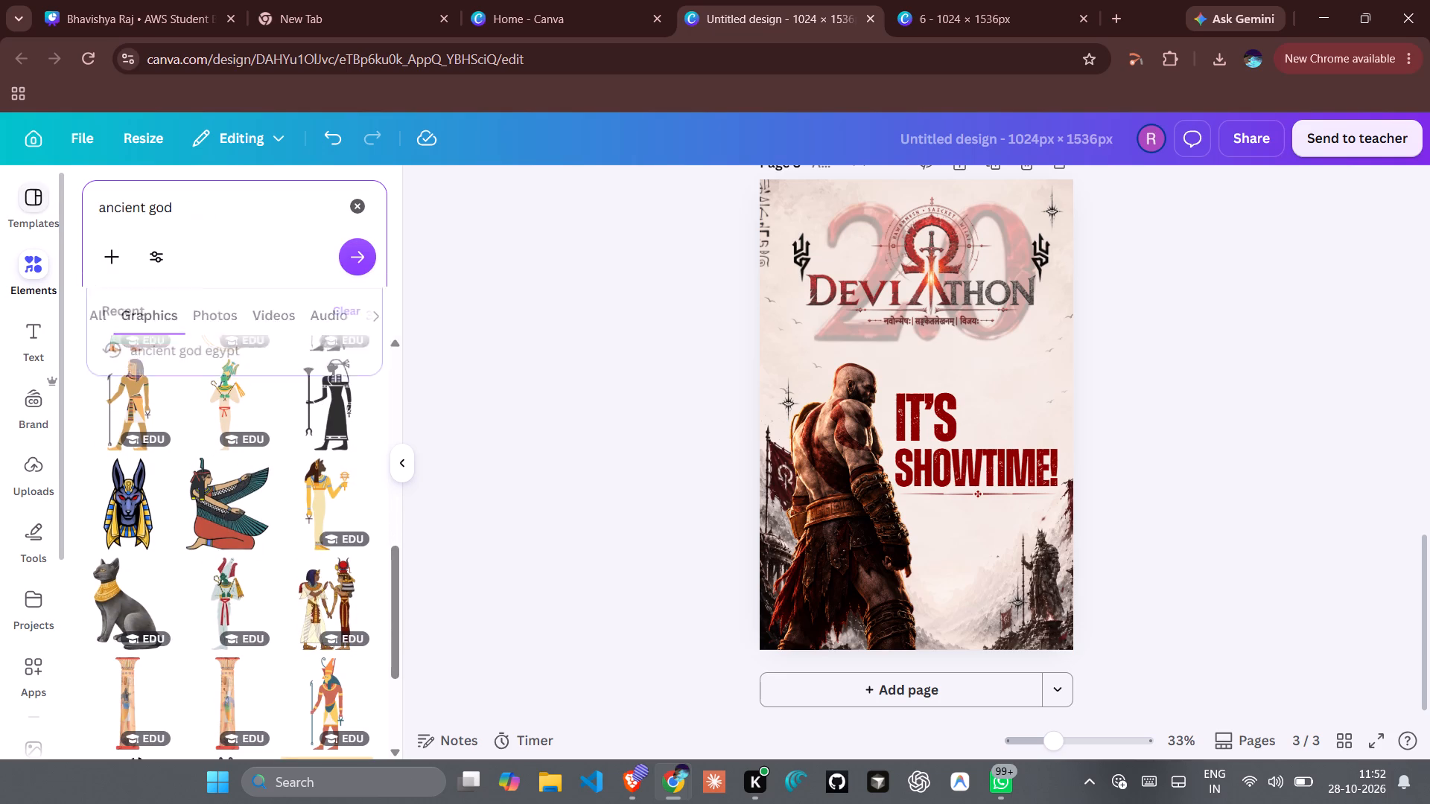
pyautogui.press('Return')
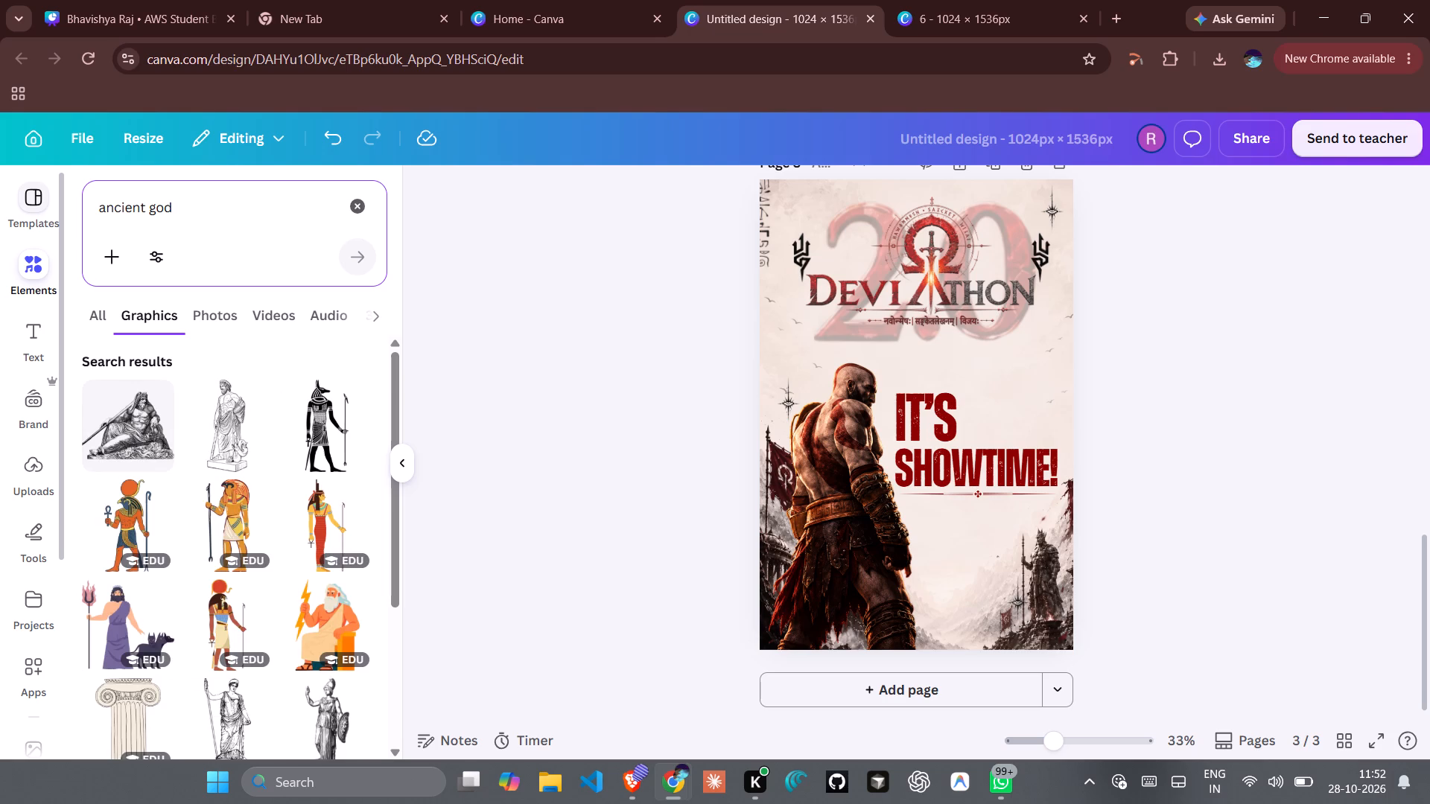
# Browse the "ancient god" graphics for a deity figure or ornament that suits the page 3 poster.
pyautogui.scroll(-3, 225, 510)
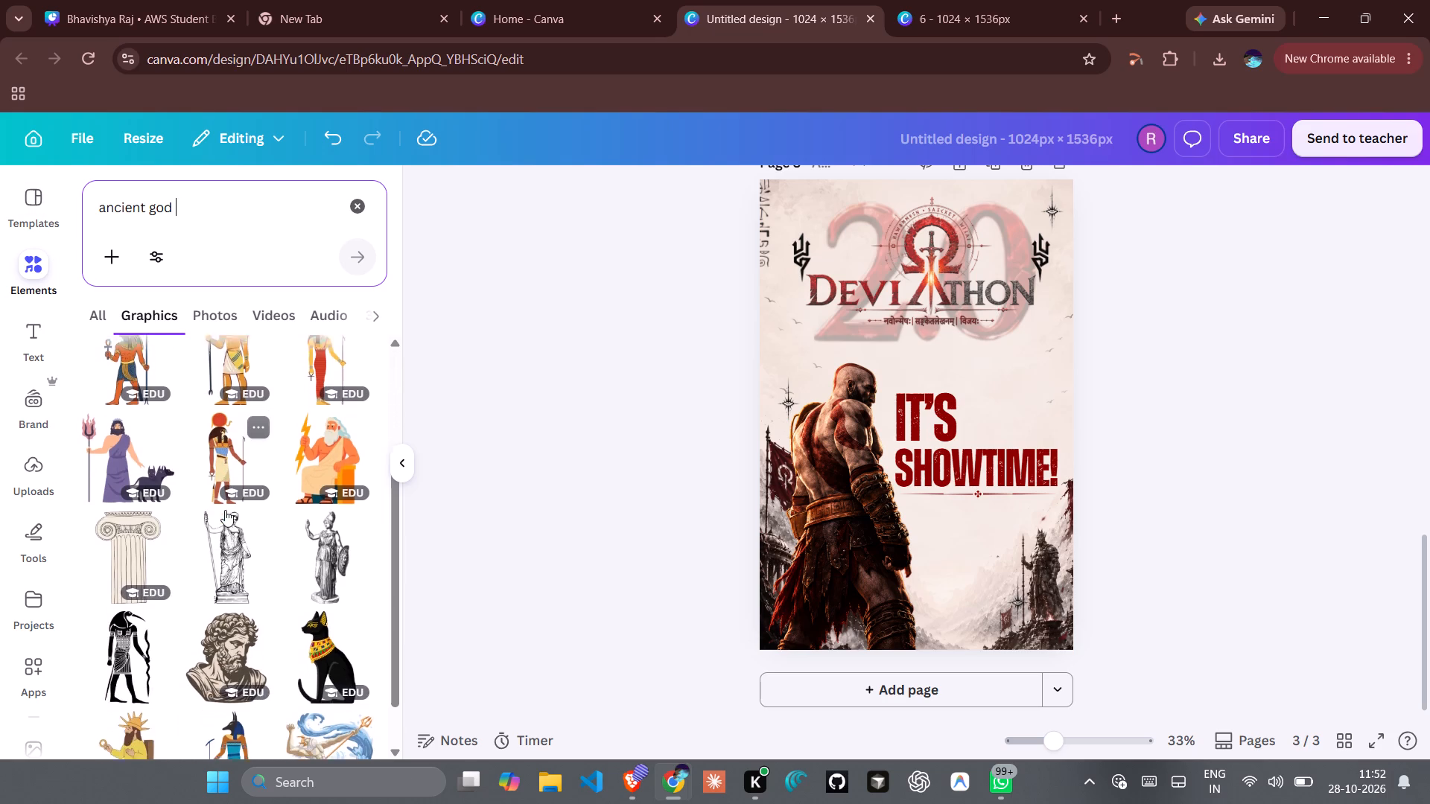
pyautogui.scroll(-3, 225, 510)
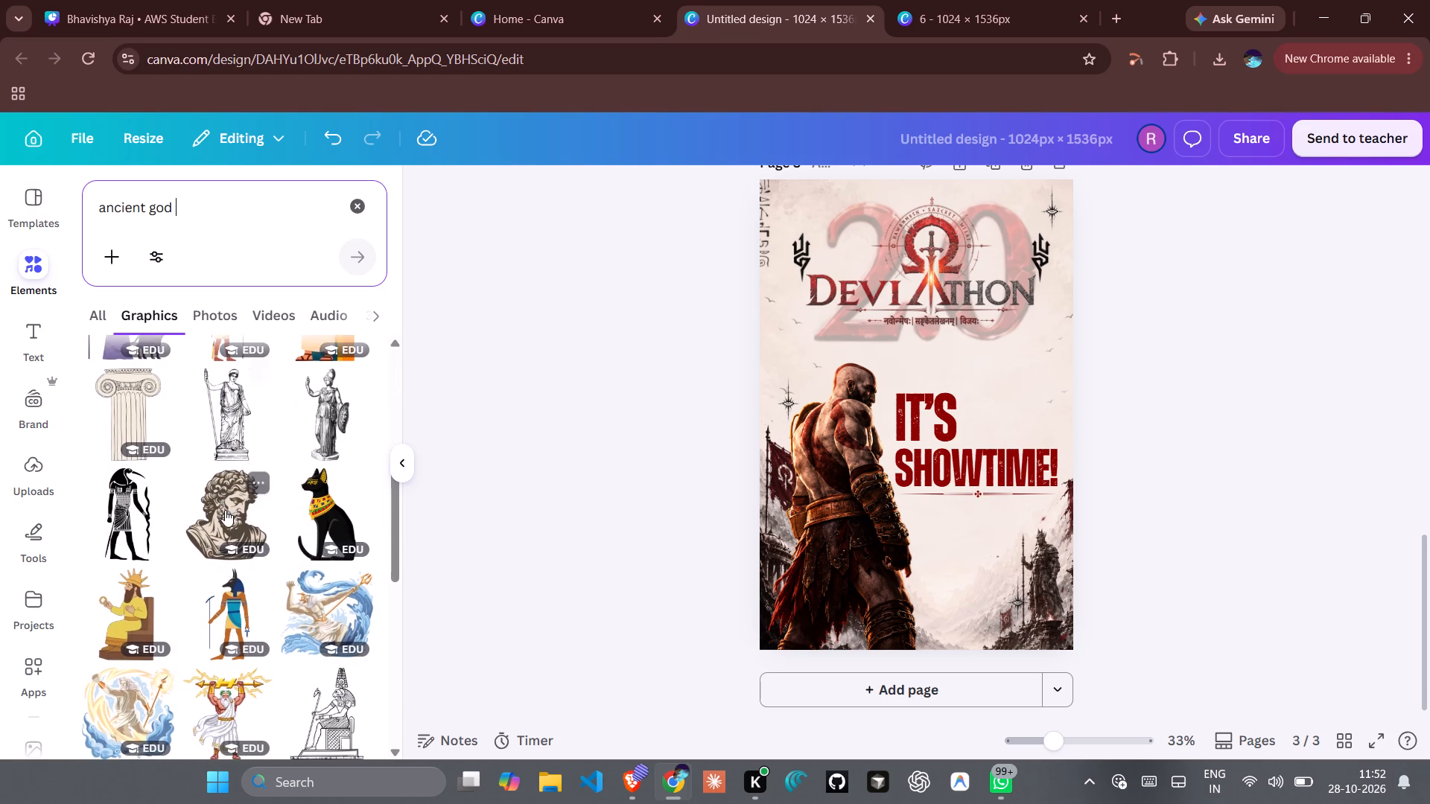
pyautogui.scroll(-2, 225, 510)
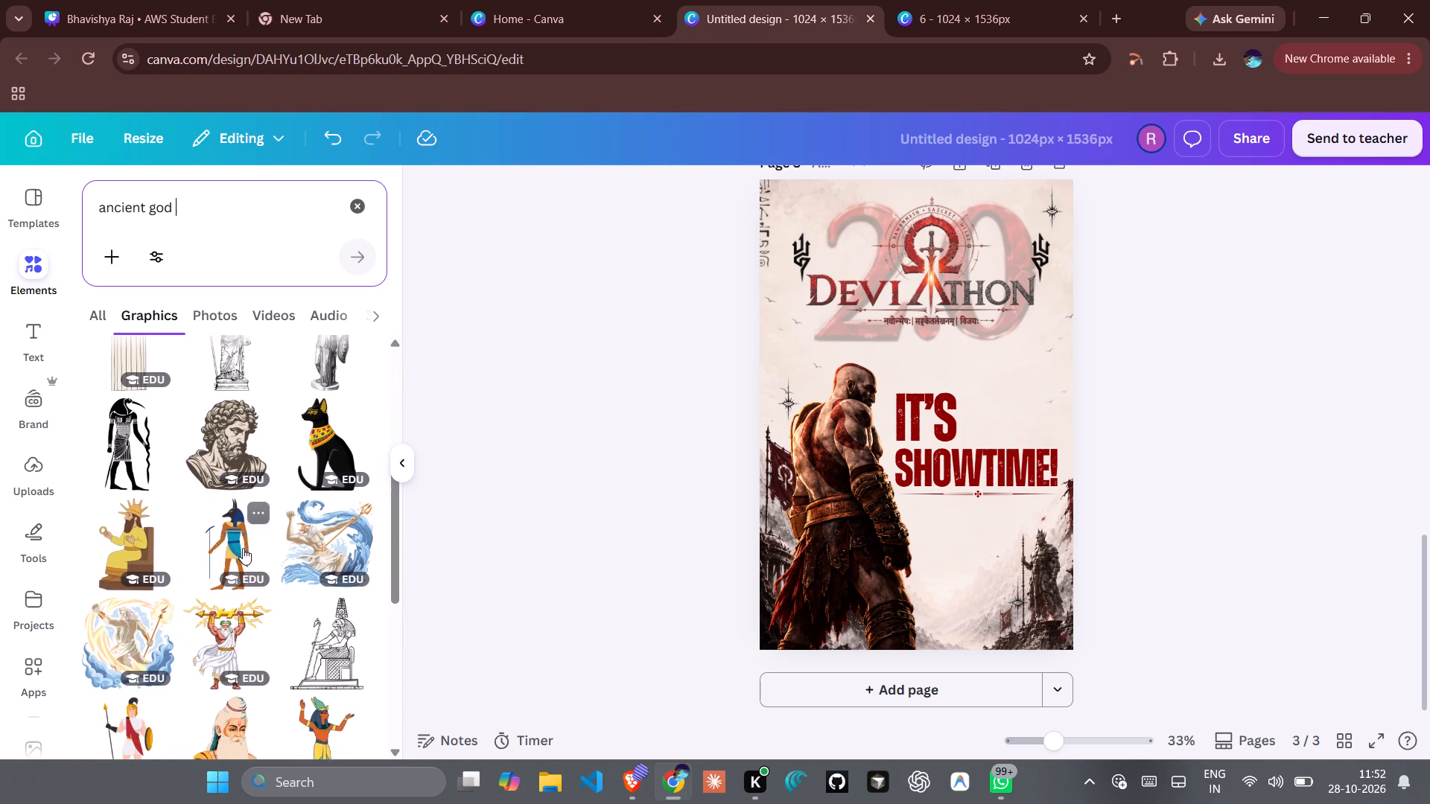
pyautogui.scroll(-3, 243, 548)
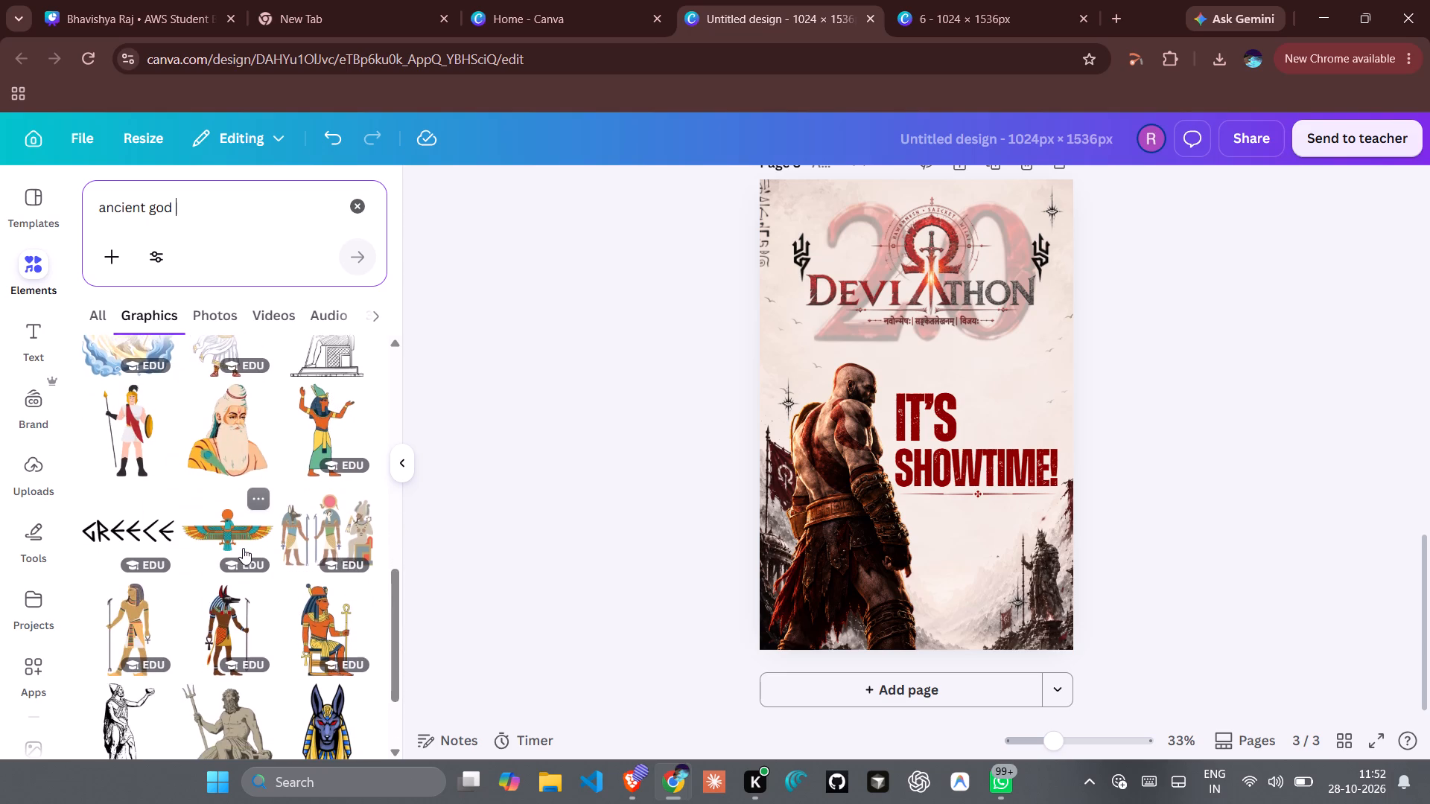
pyautogui.scroll(-2, 243, 548)
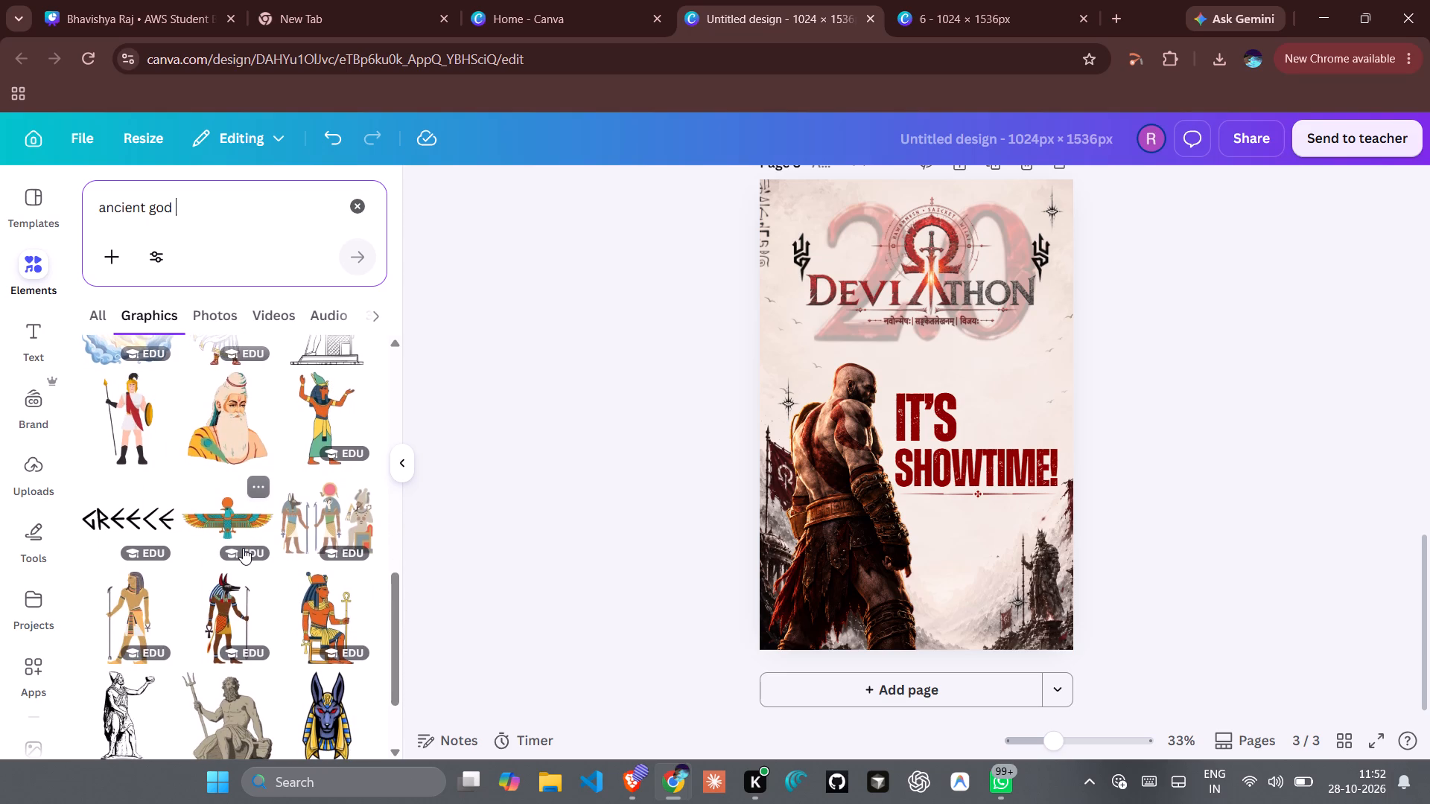
pyautogui.scroll(-7, 243, 548)
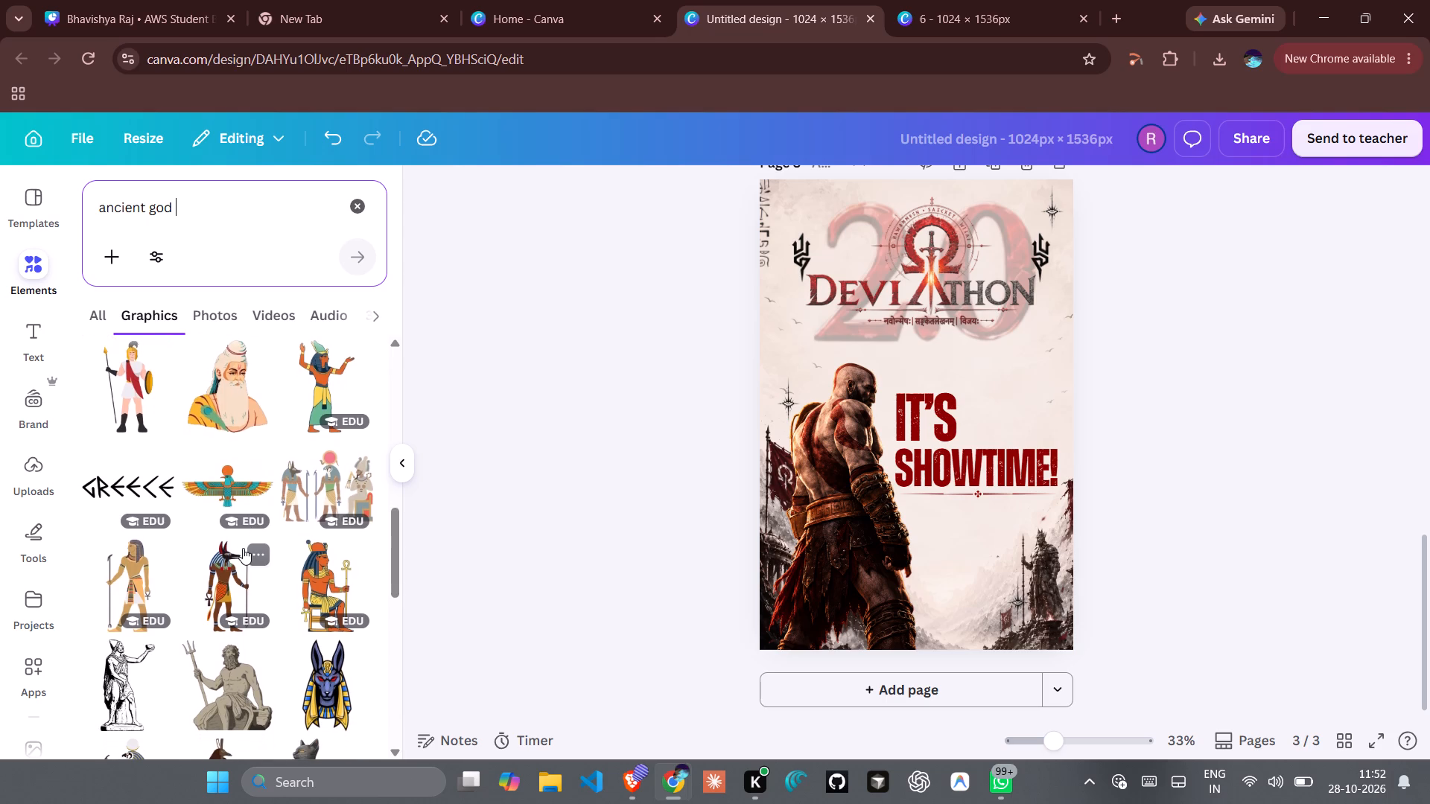
pyautogui.scroll(-4, 243, 548)
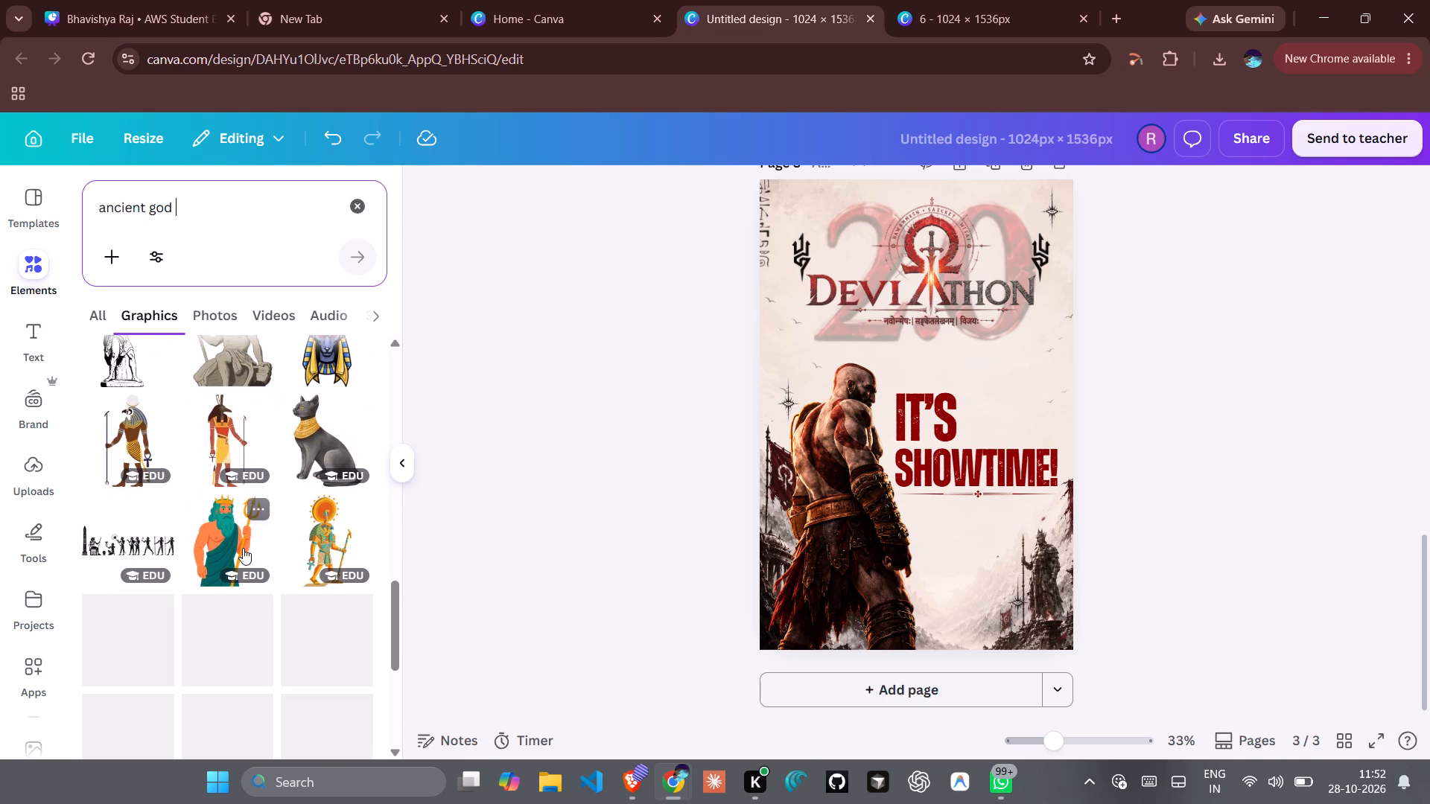
pyautogui.scroll(-3, 243, 548)
pyautogui.scroll(3, 243, 548)
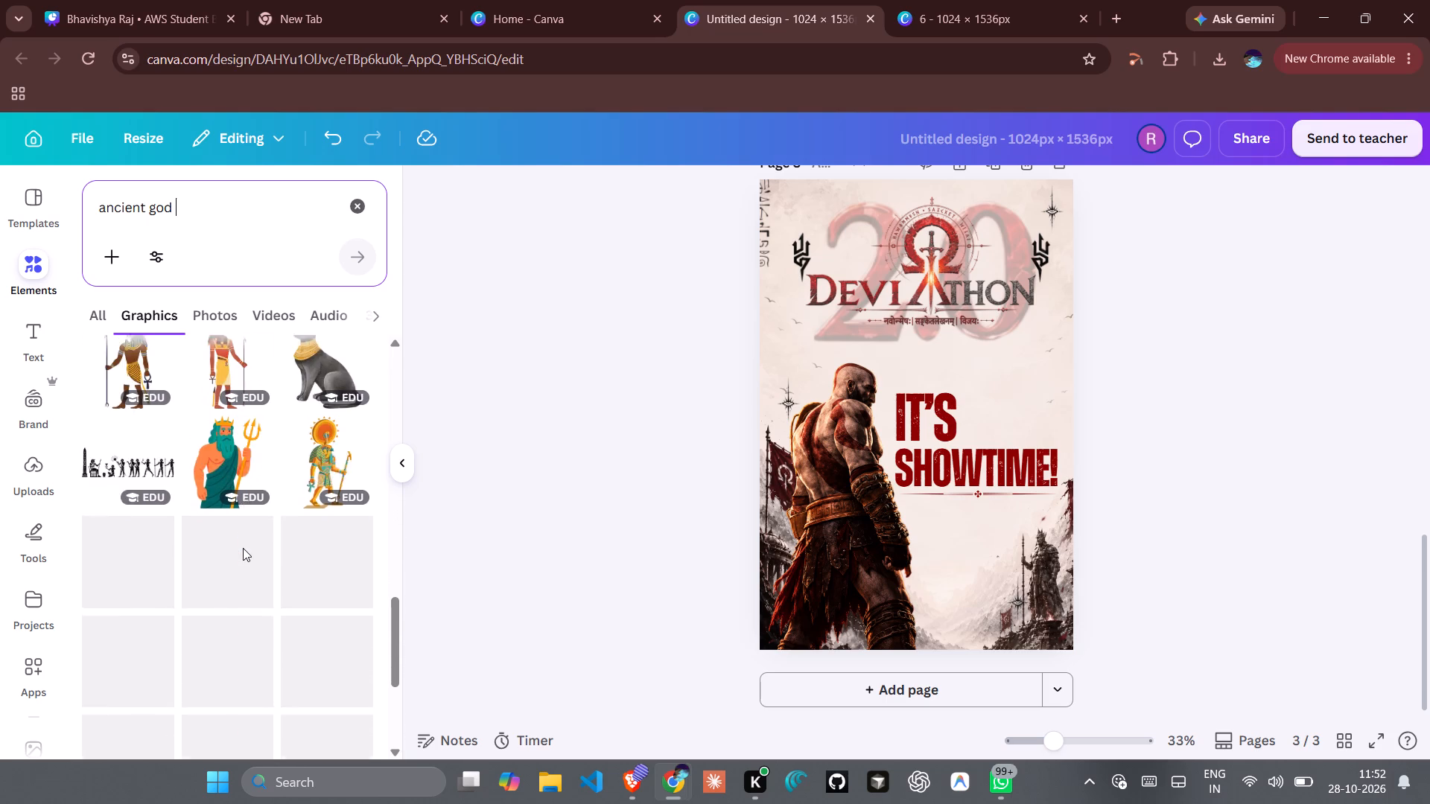
pyautogui.scroll(2, 243, 548)
# Look further through the "ancient god" graphics, comparing the Egyptian and Greek figures for one that fits the poster.
pyautogui.scroll(-1, 243, 548)
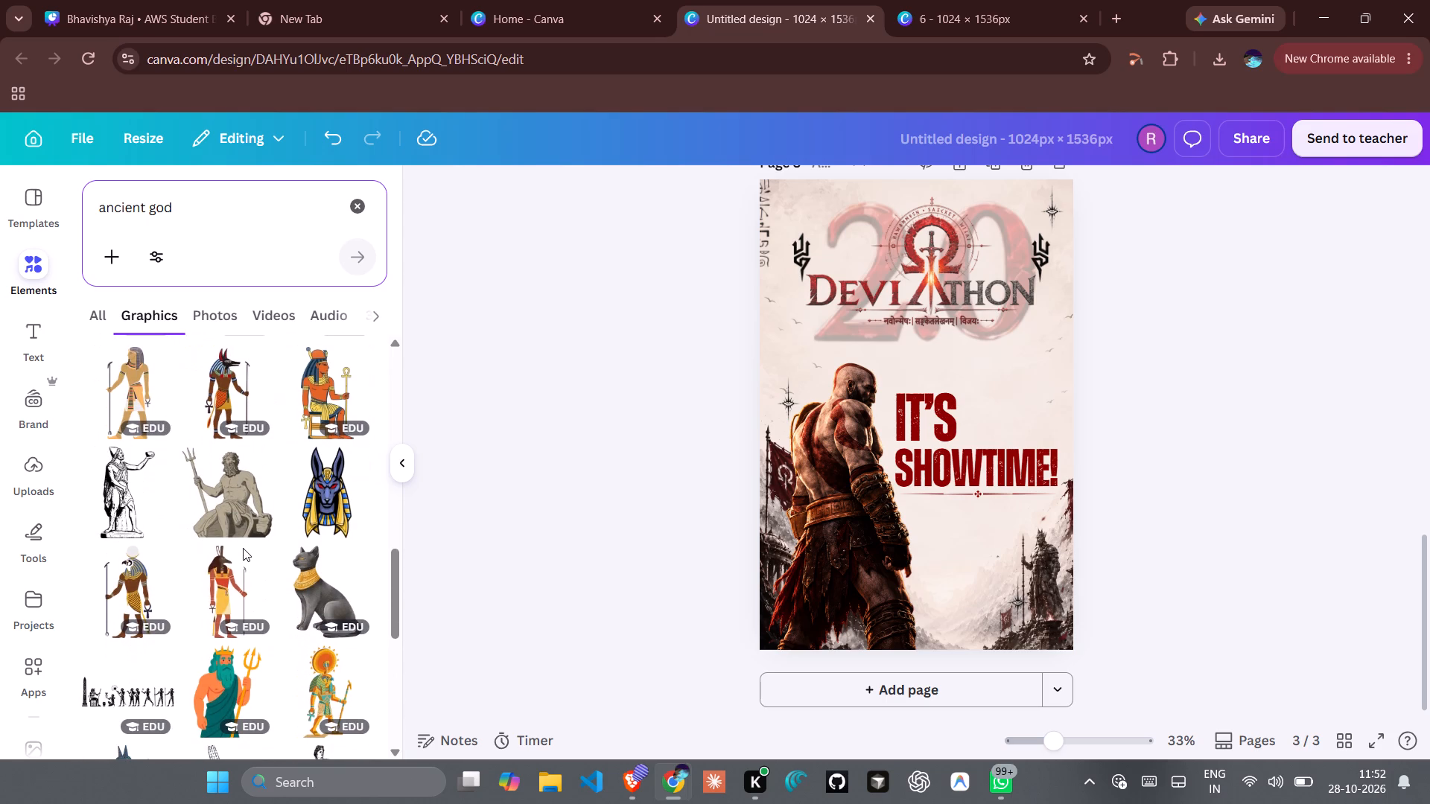
pyautogui.scroll(-2, 243, 548)
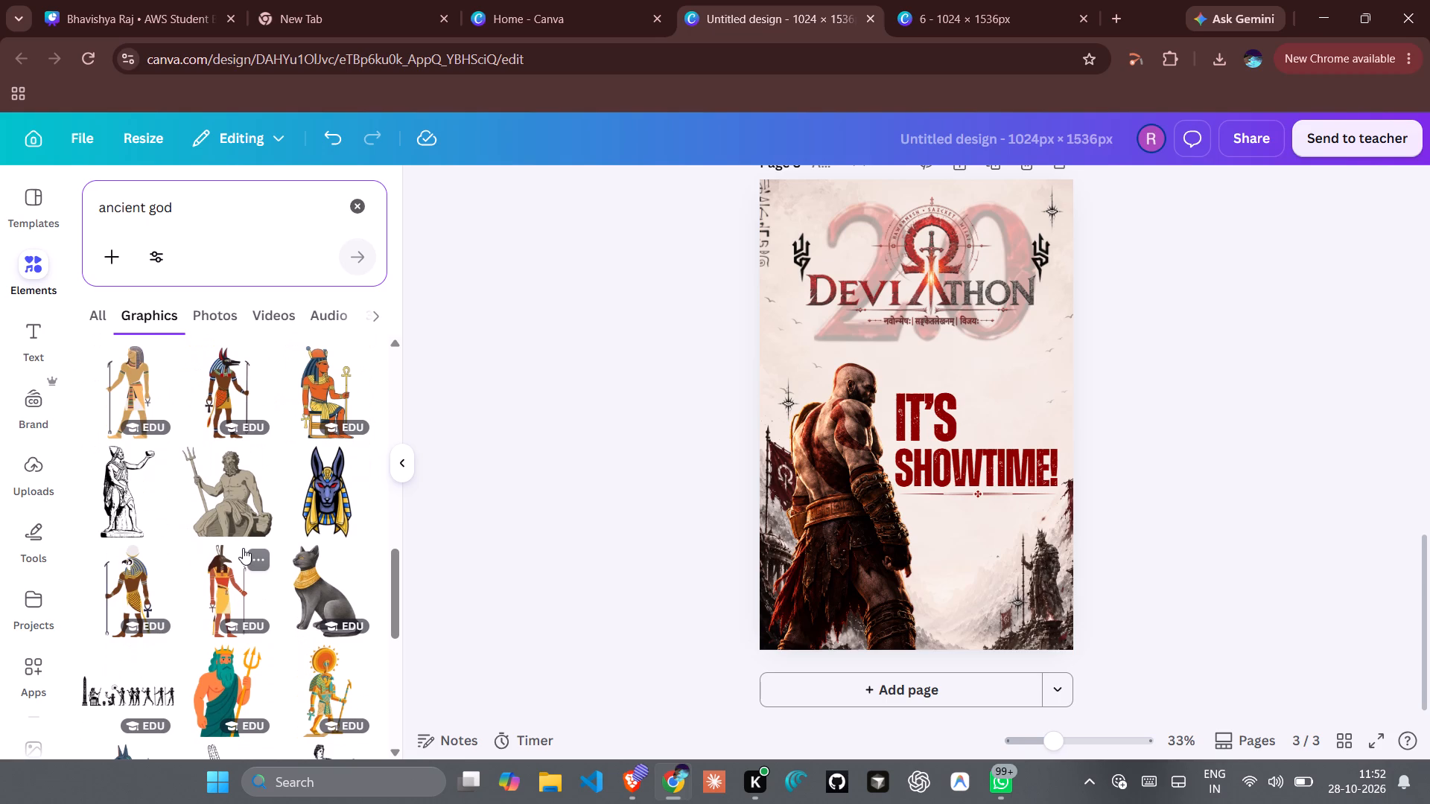
pyautogui.scroll(-7, 243, 548)
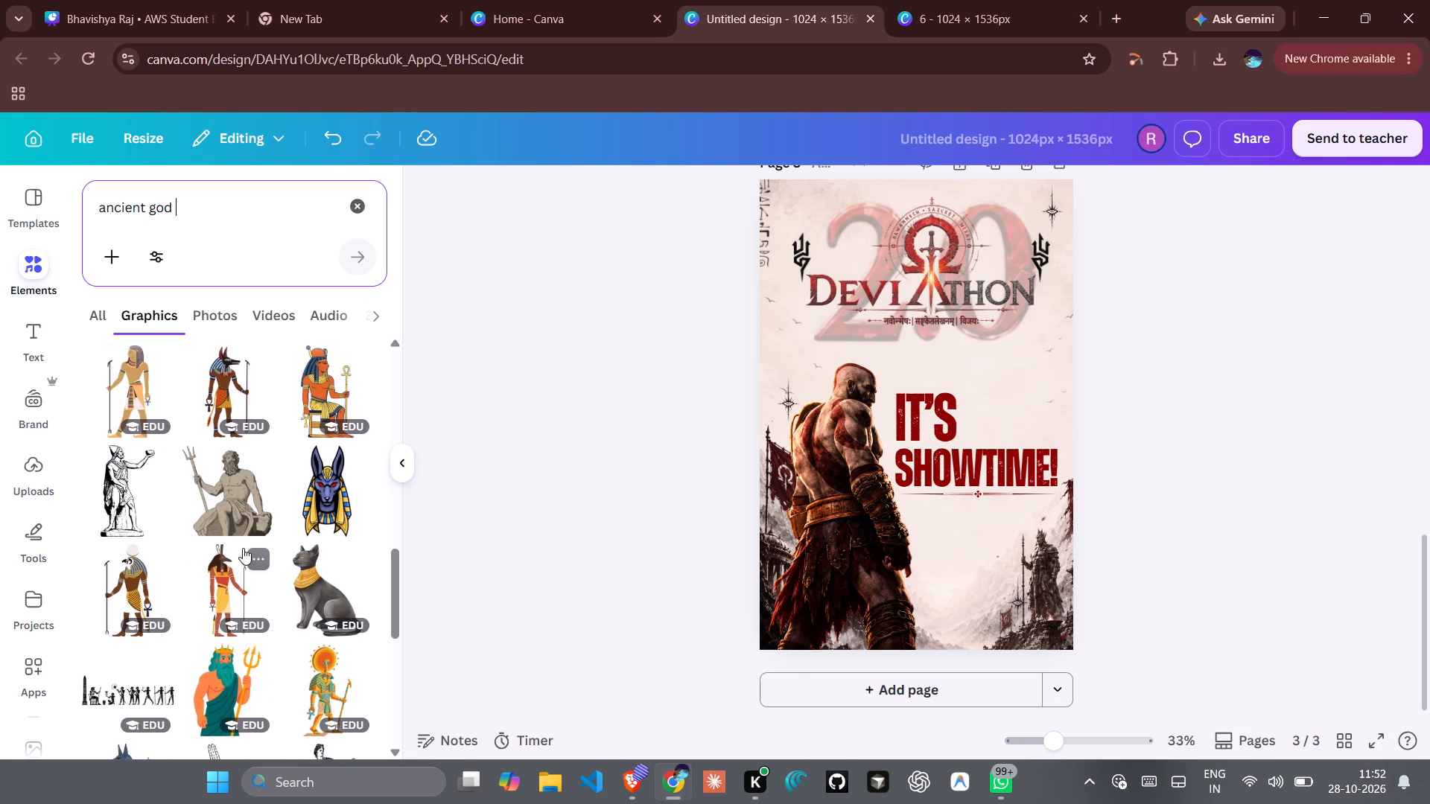
pyautogui.scroll(-3, 243, 548)
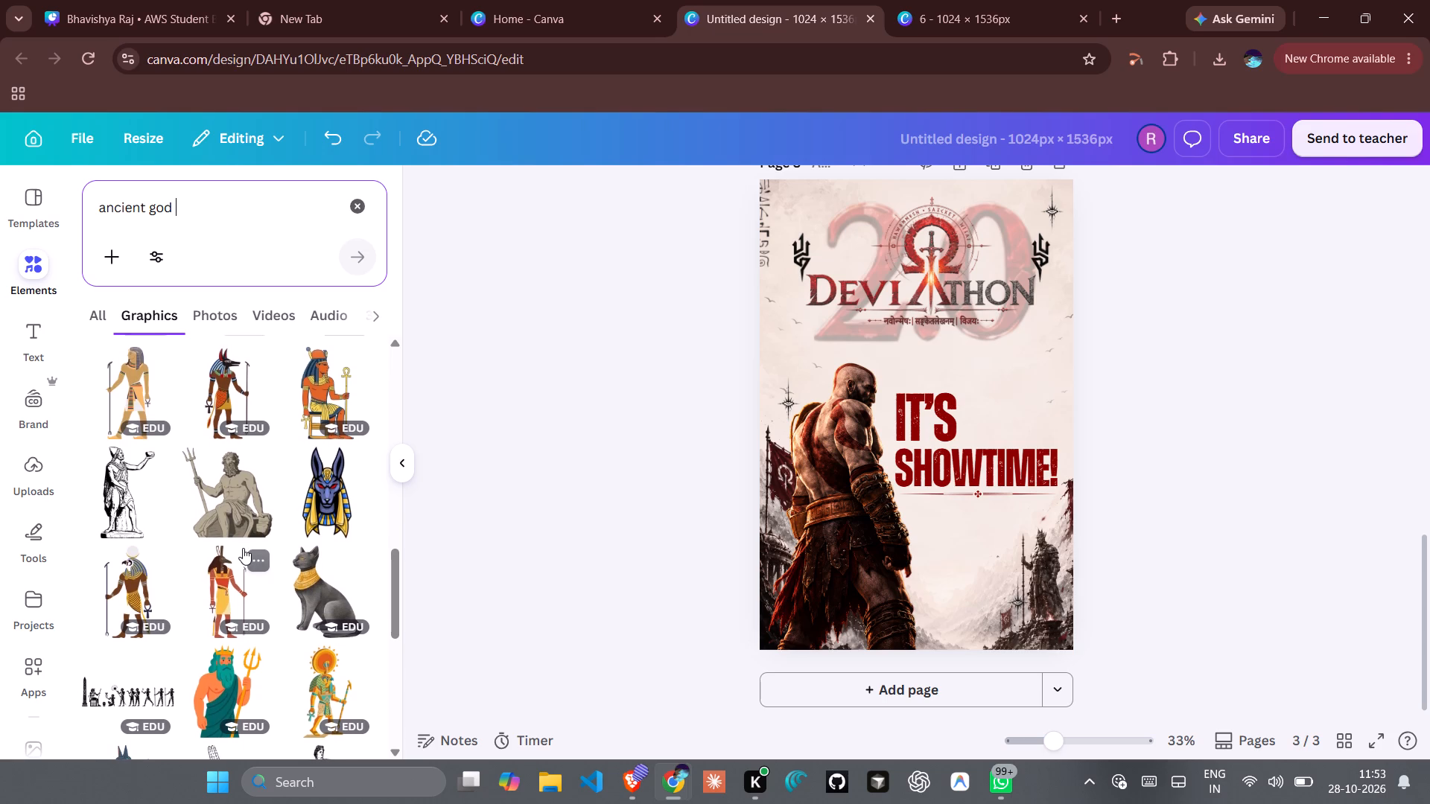
pyautogui.scroll(-3, 243, 548)
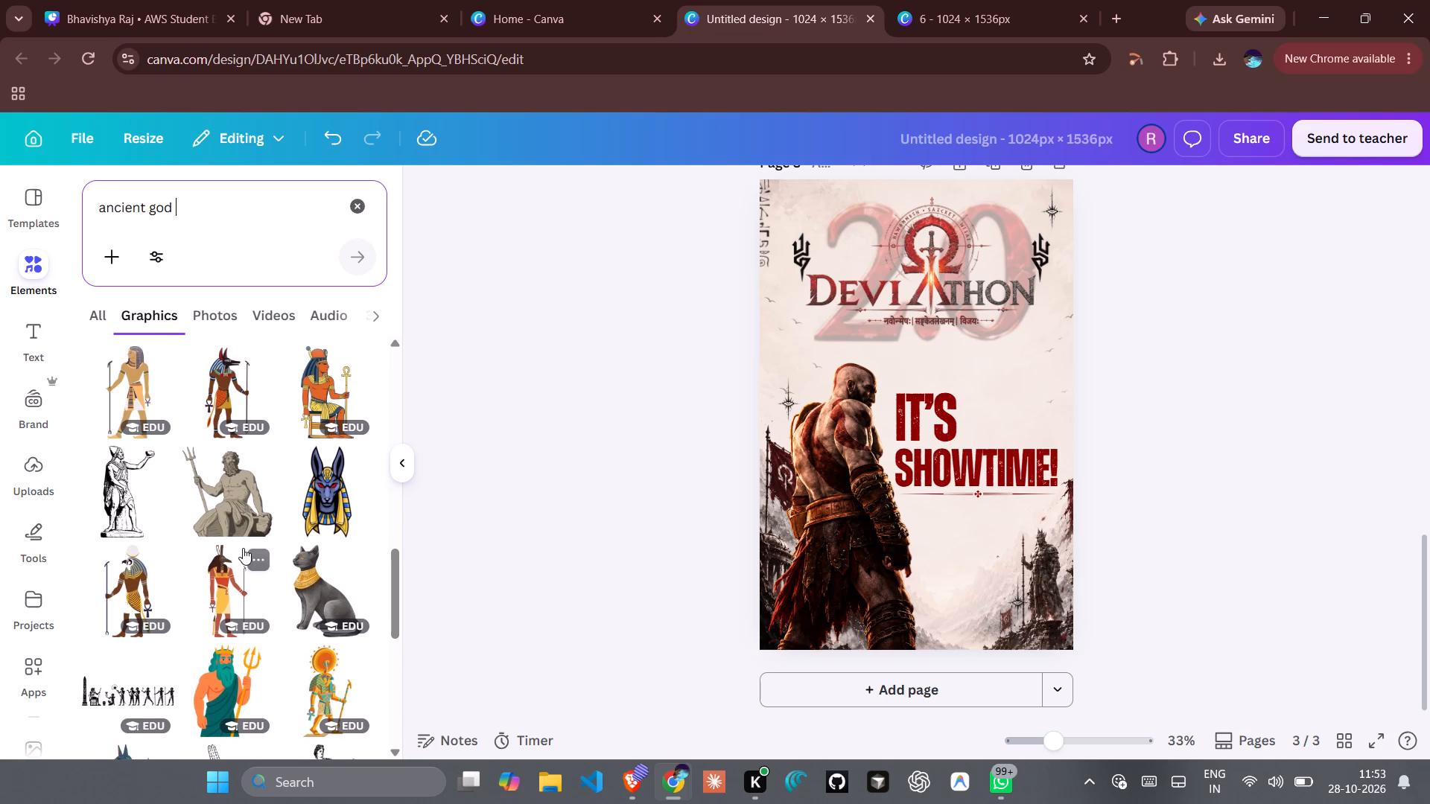
pyautogui.scroll(-1, 243, 548)
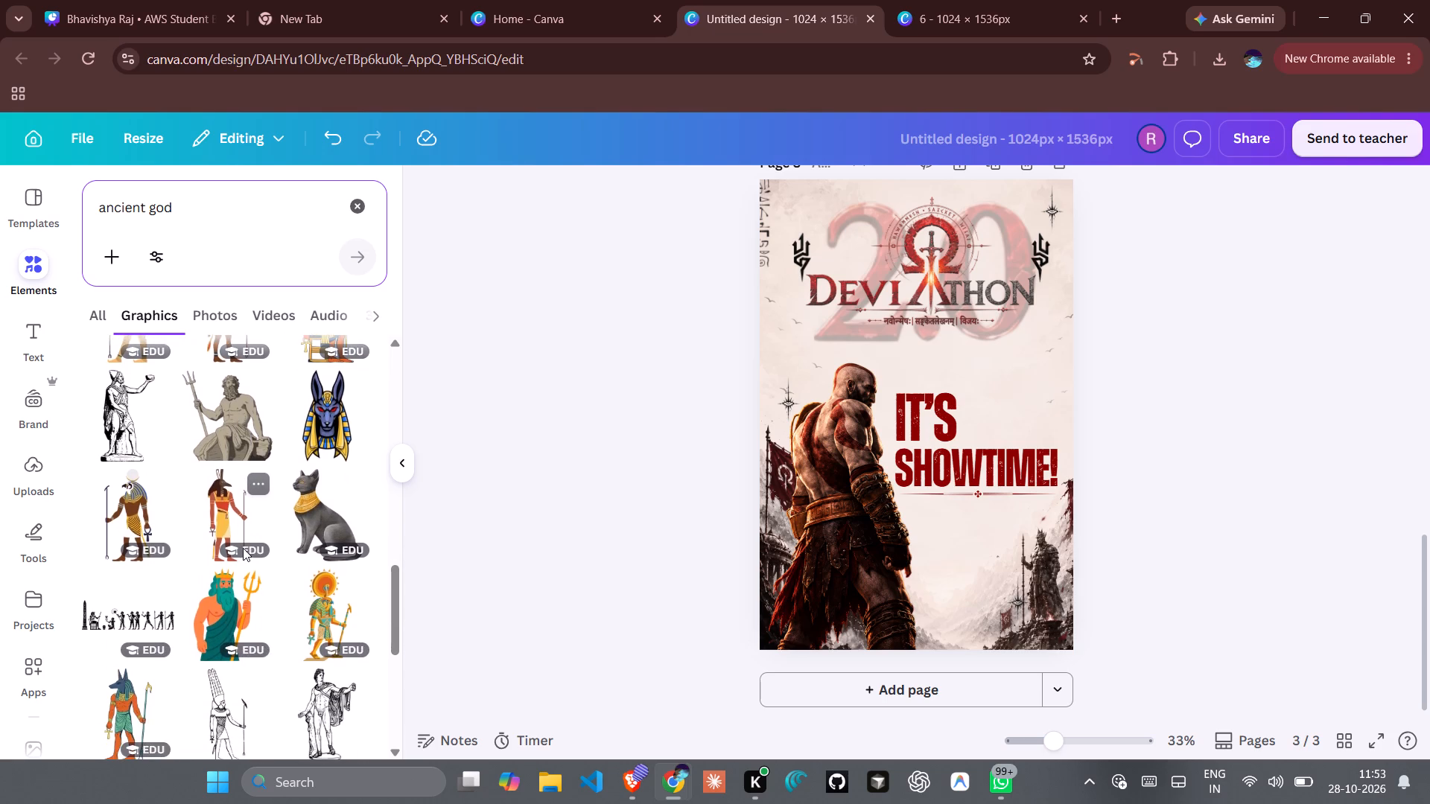
pyautogui.scroll(-4, 243, 548)
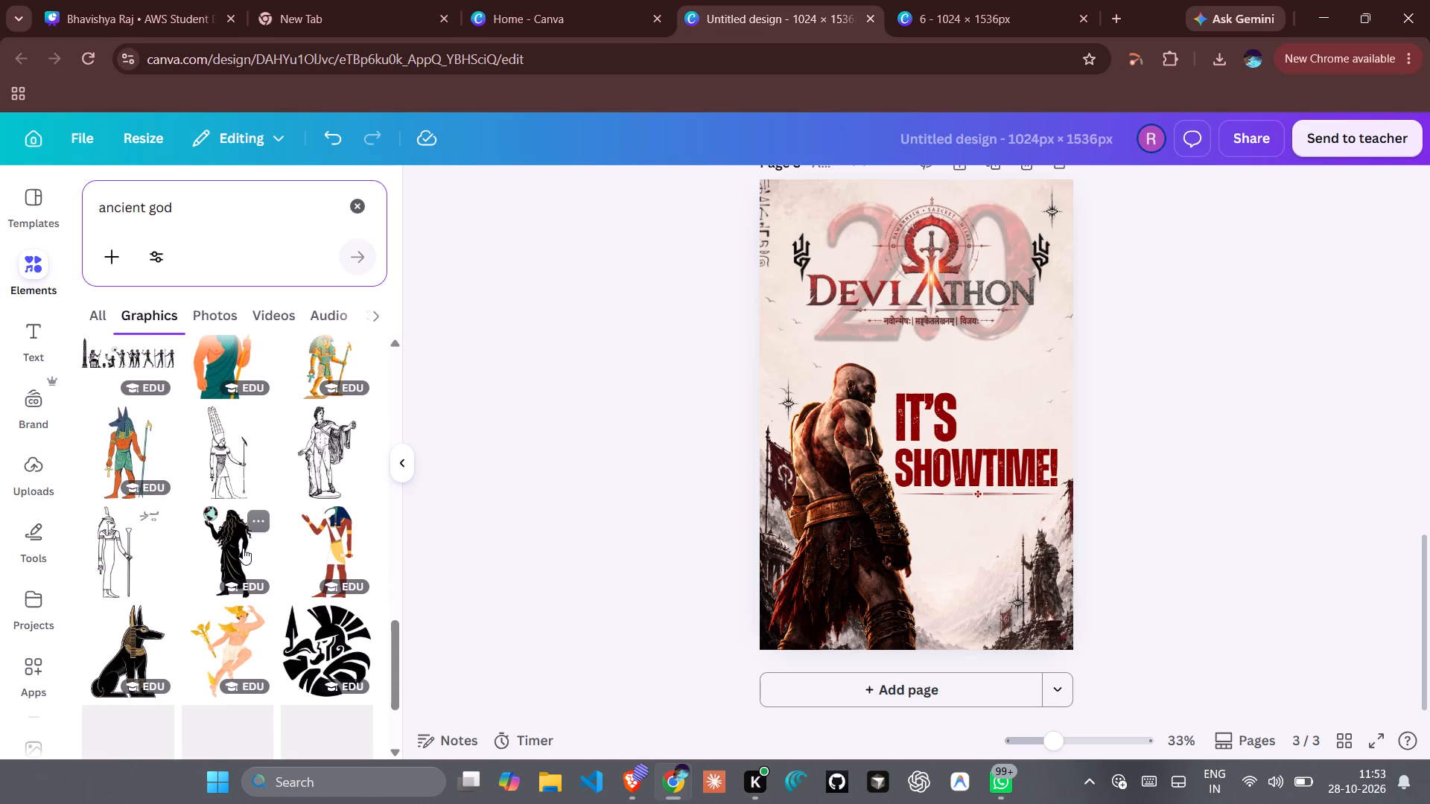
pyautogui.scroll(-2, 243, 548)
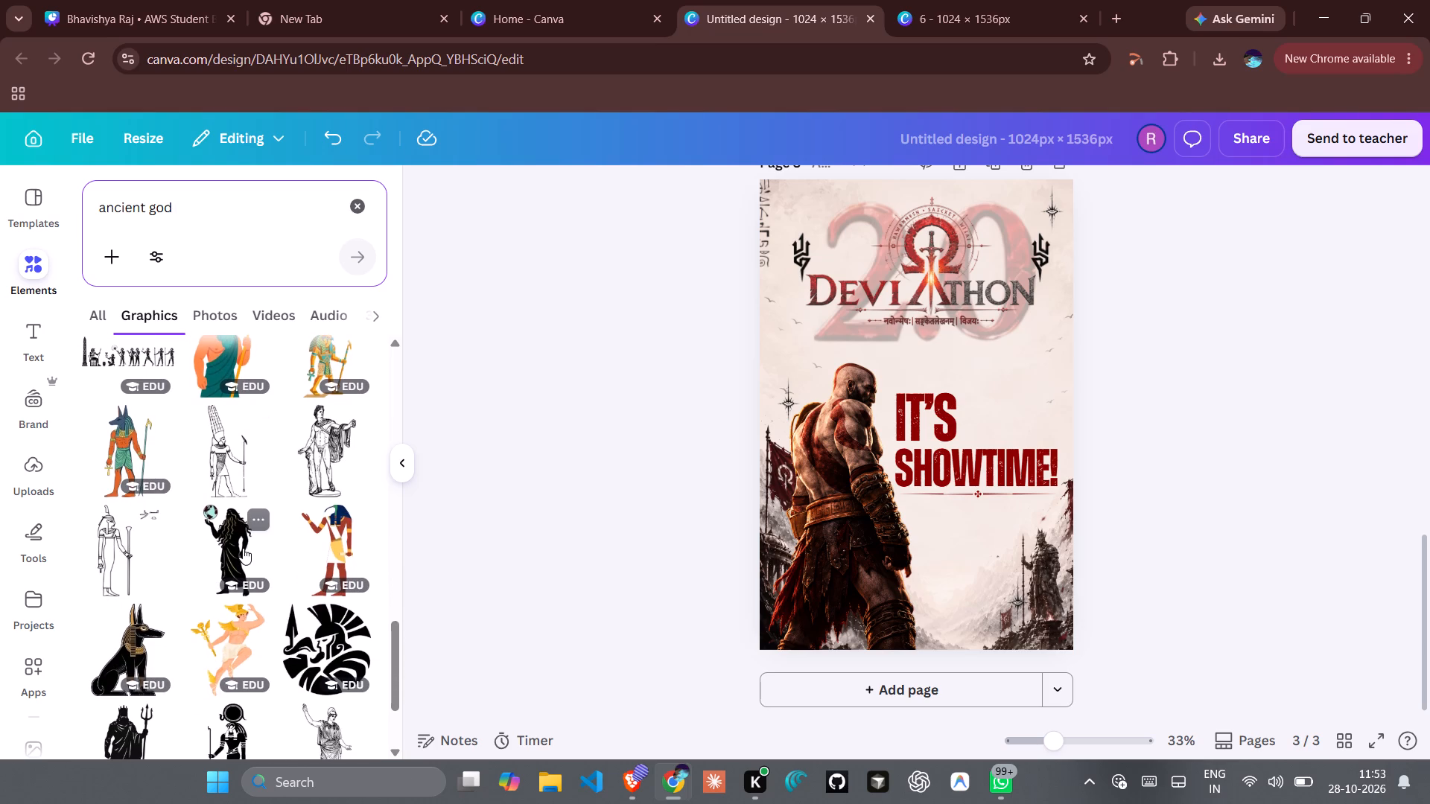
pyautogui.scroll(-3, 243, 548)
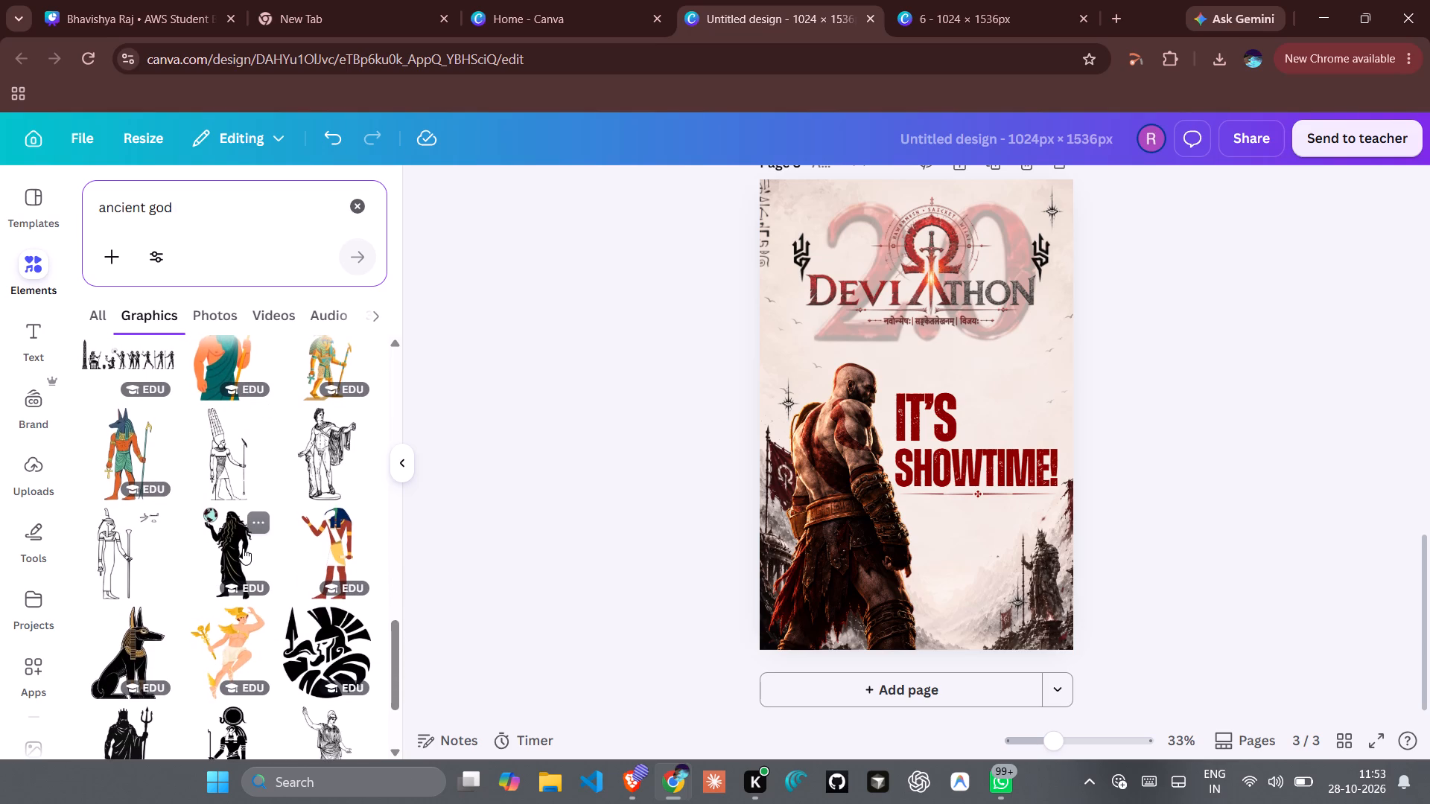
pyautogui.scroll(-3, 243, 548)
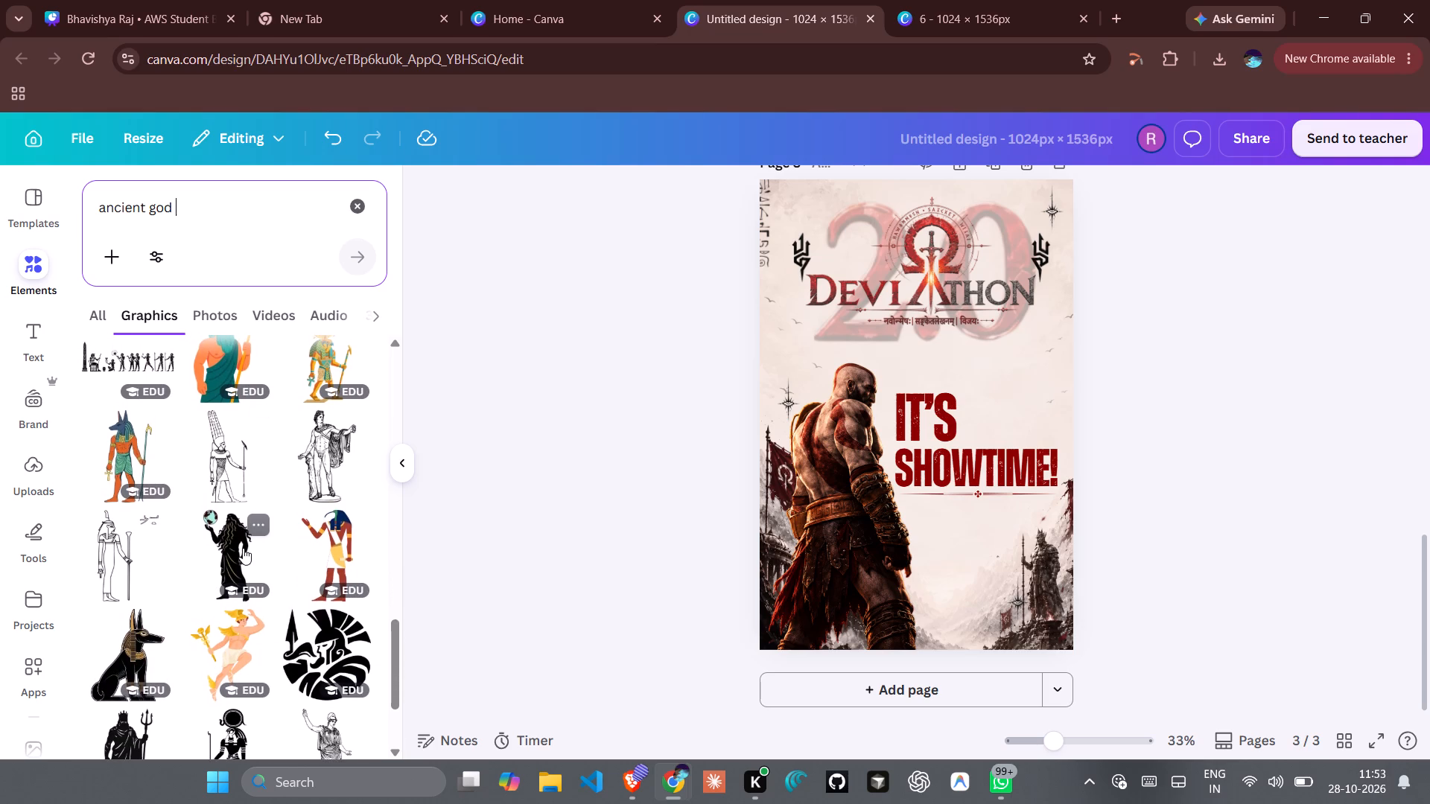
pyautogui.scroll(-3, 243, 548)
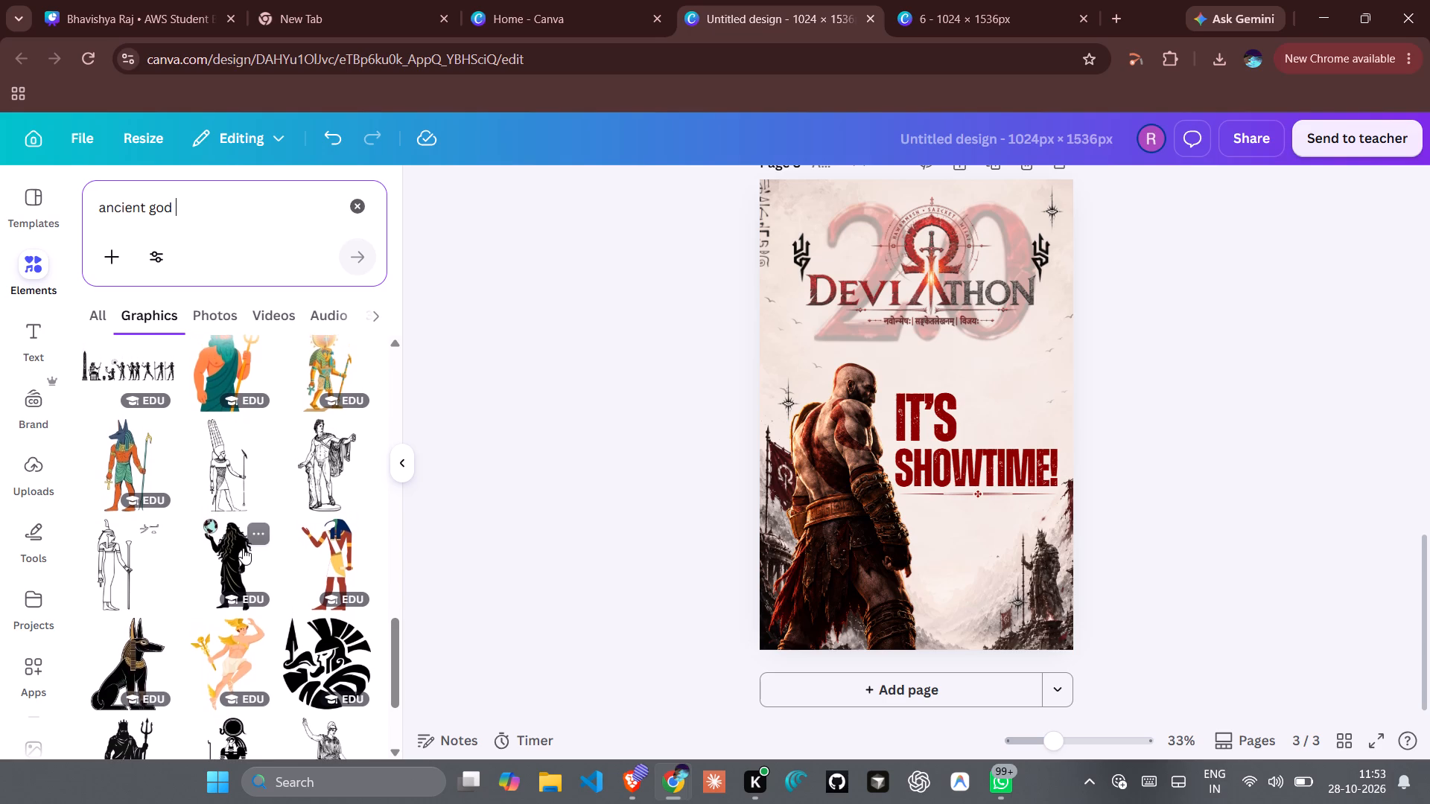
pyautogui.scroll(-1, 243, 548)
pyautogui.scroll(2, 243, 548)
# Examine more "ancient god" graphics, including statues, busts, eye symbols and inscribed tablets, for a suitable poster decoration.
pyautogui.scroll(-1, 243, 548)
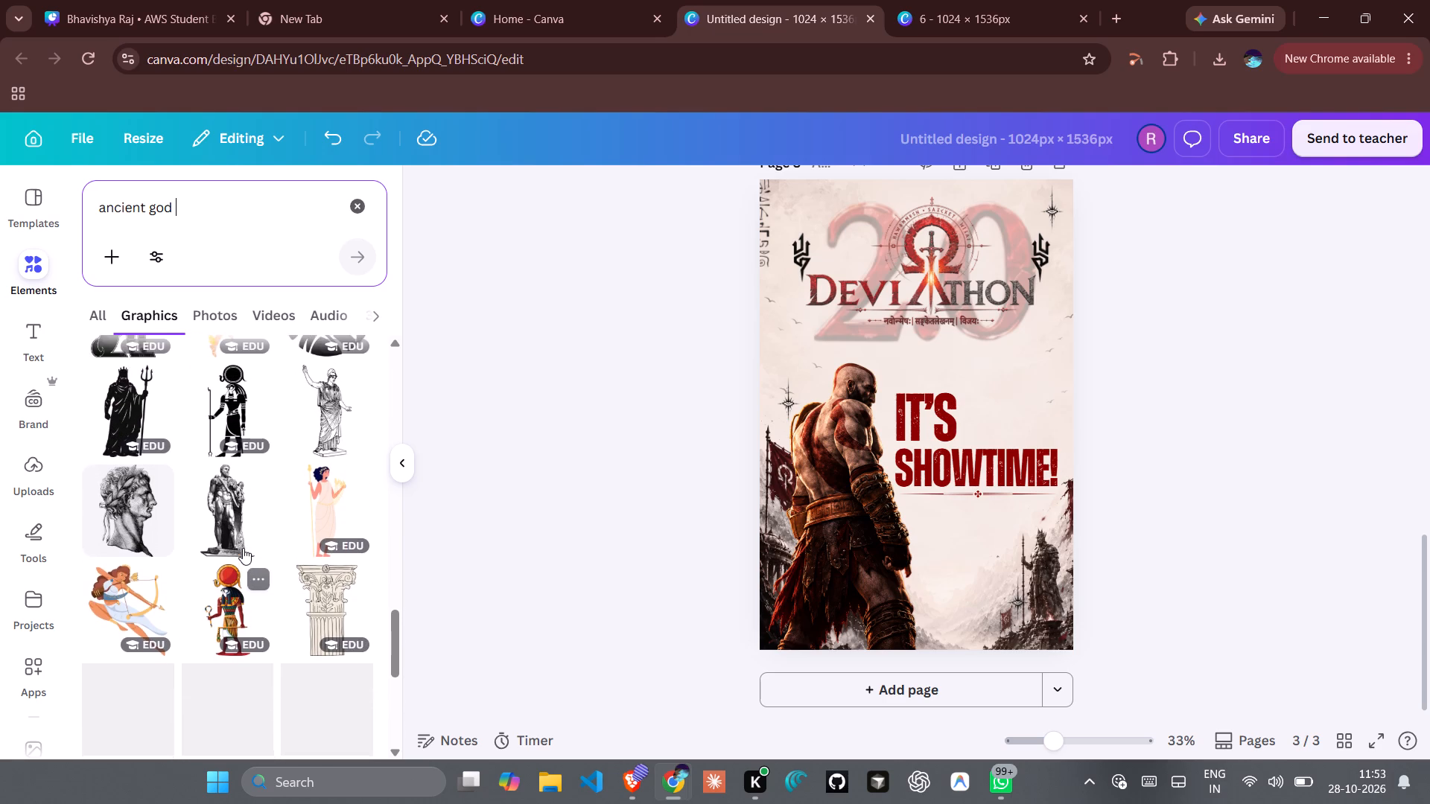
pyautogui.scroll(-2, 243, 548)
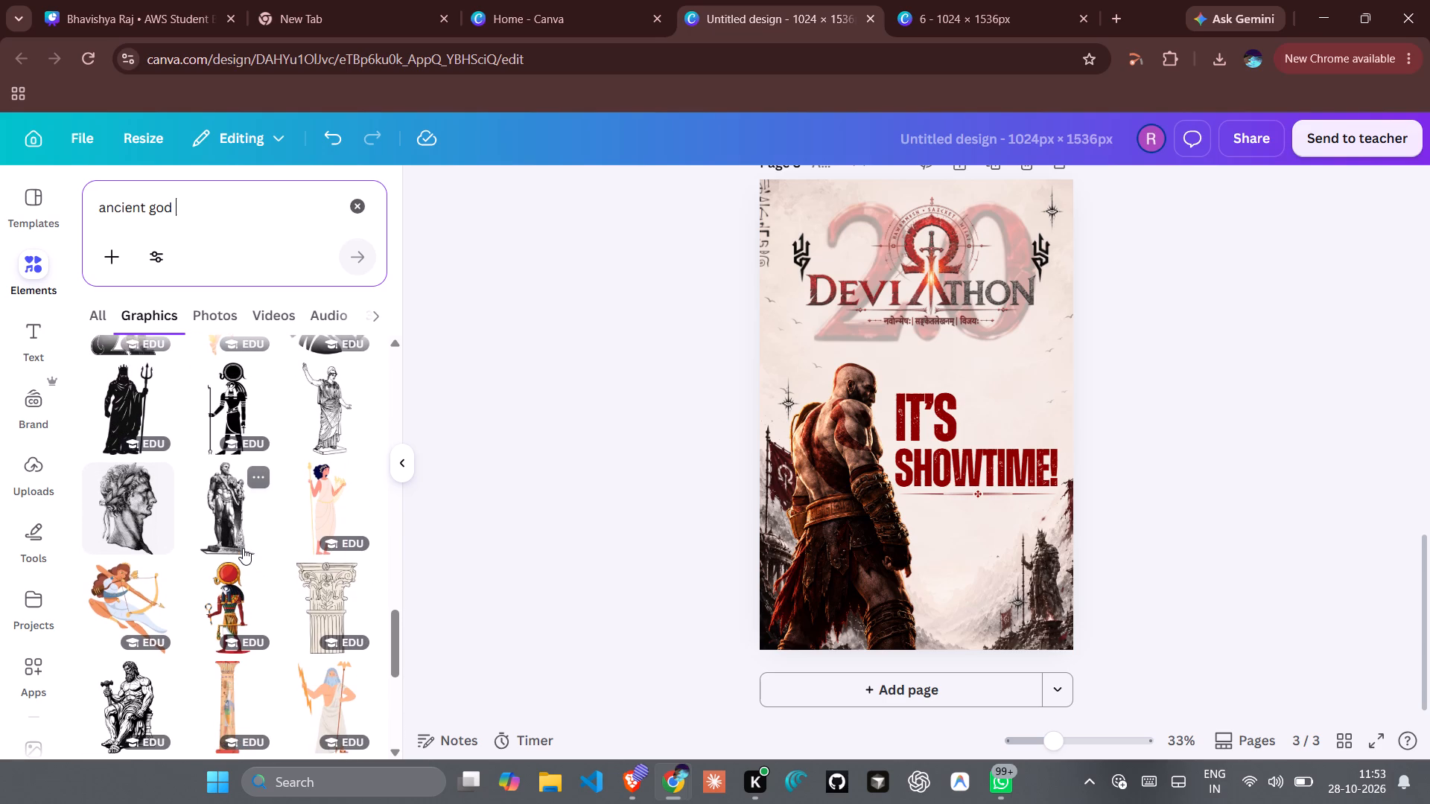
pyautogui.scroll(-3, 243, 548)
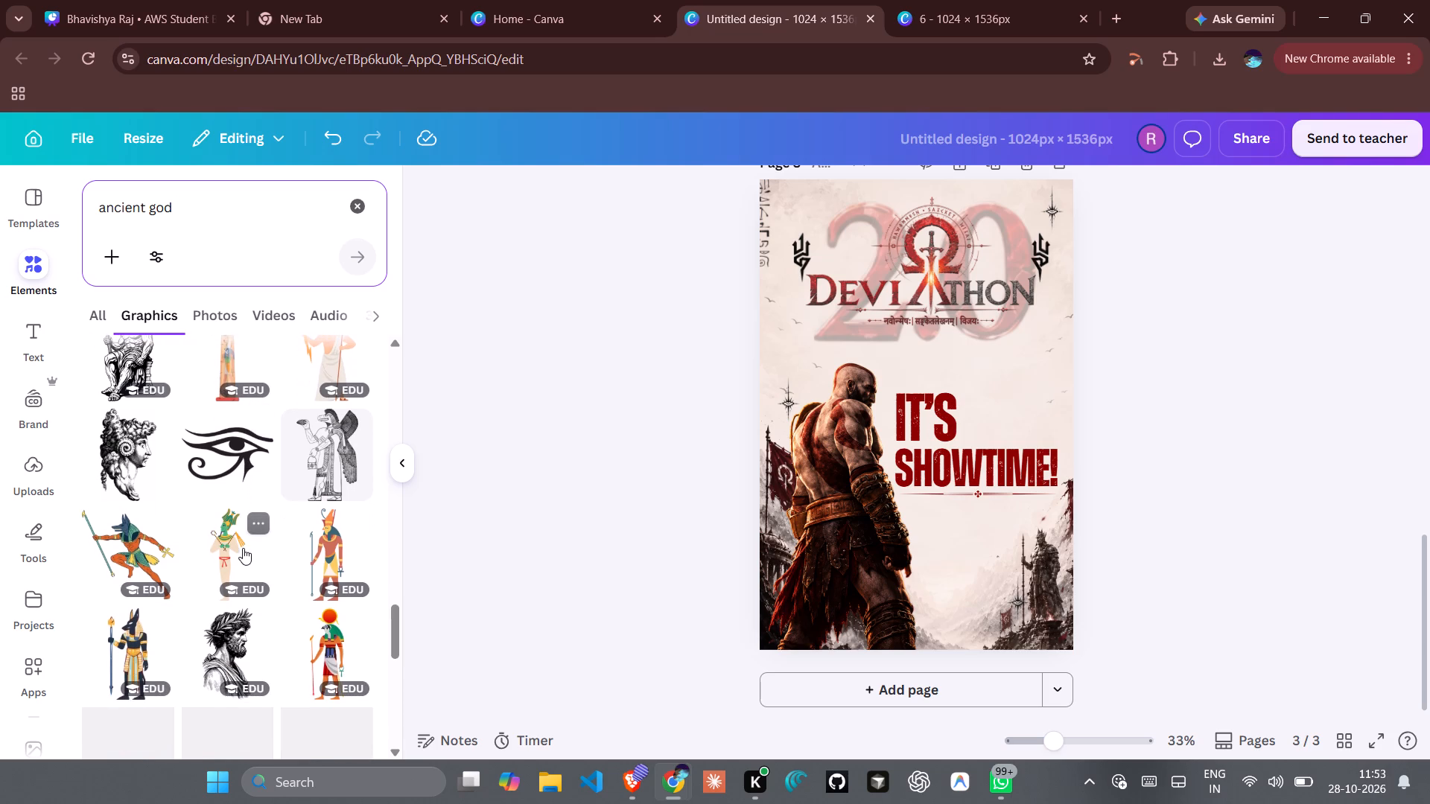
pyautogui.scroll(-1, 291, 558)
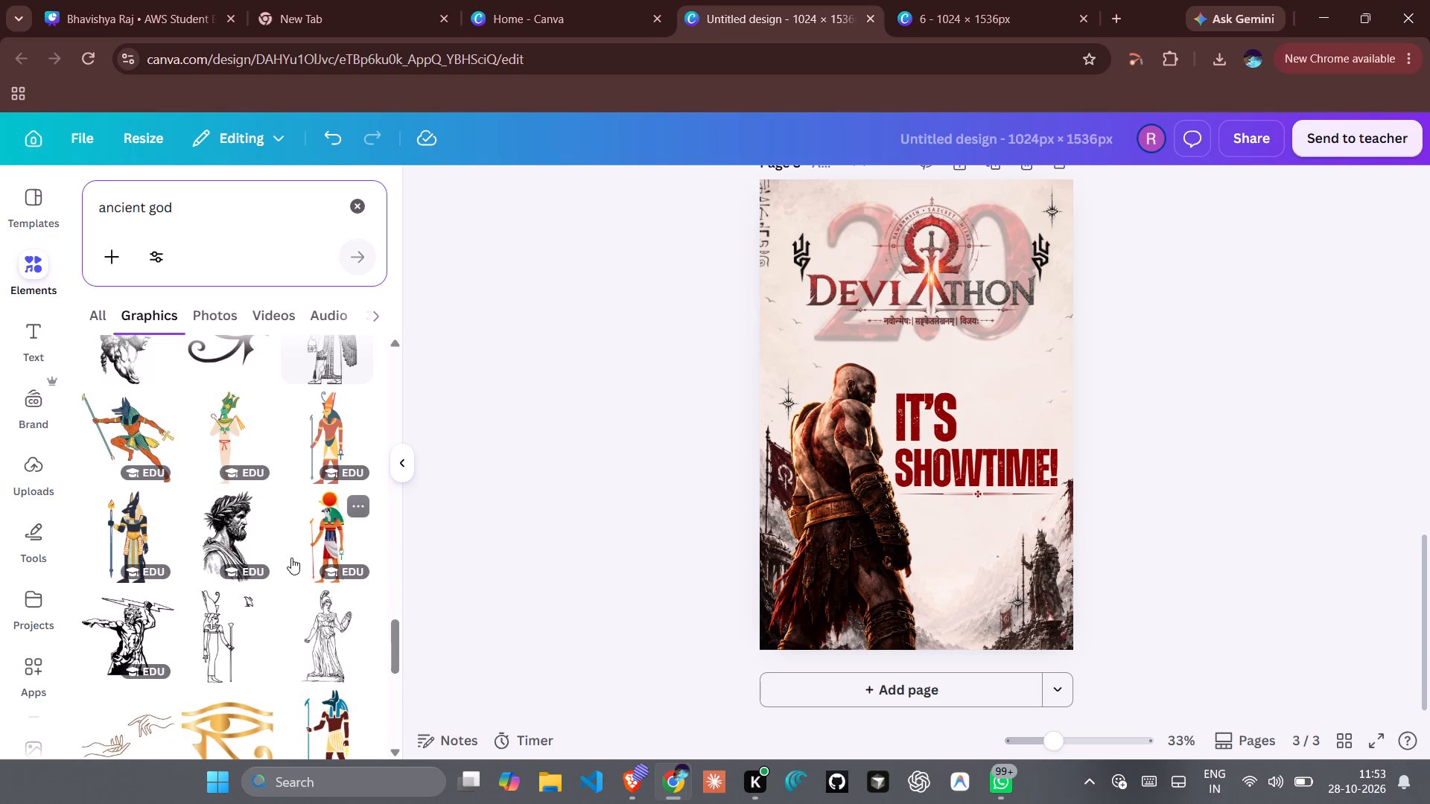
pyautogui.scroll(-1, 291, 558)
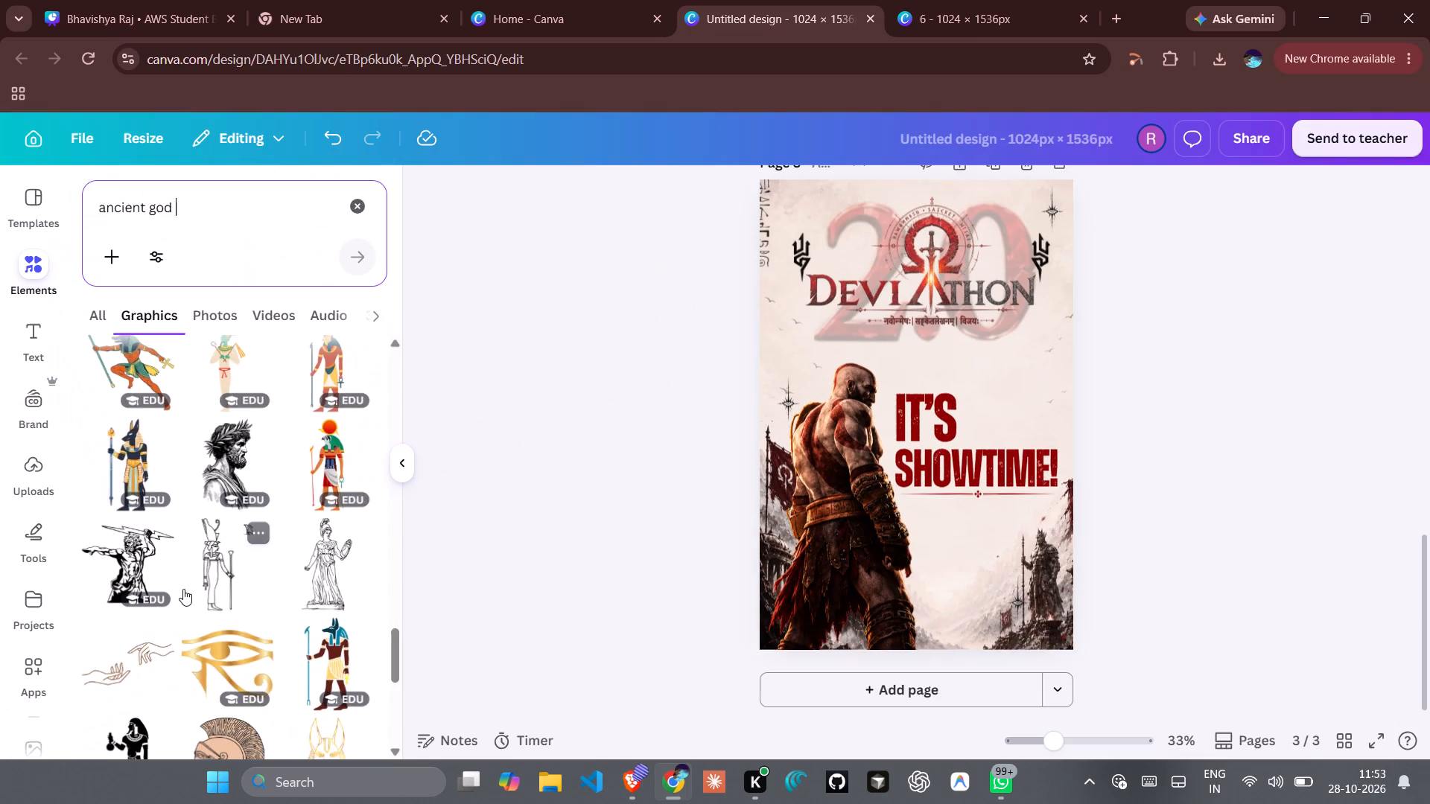
pyautogui.scroll(-4, 183, 589)
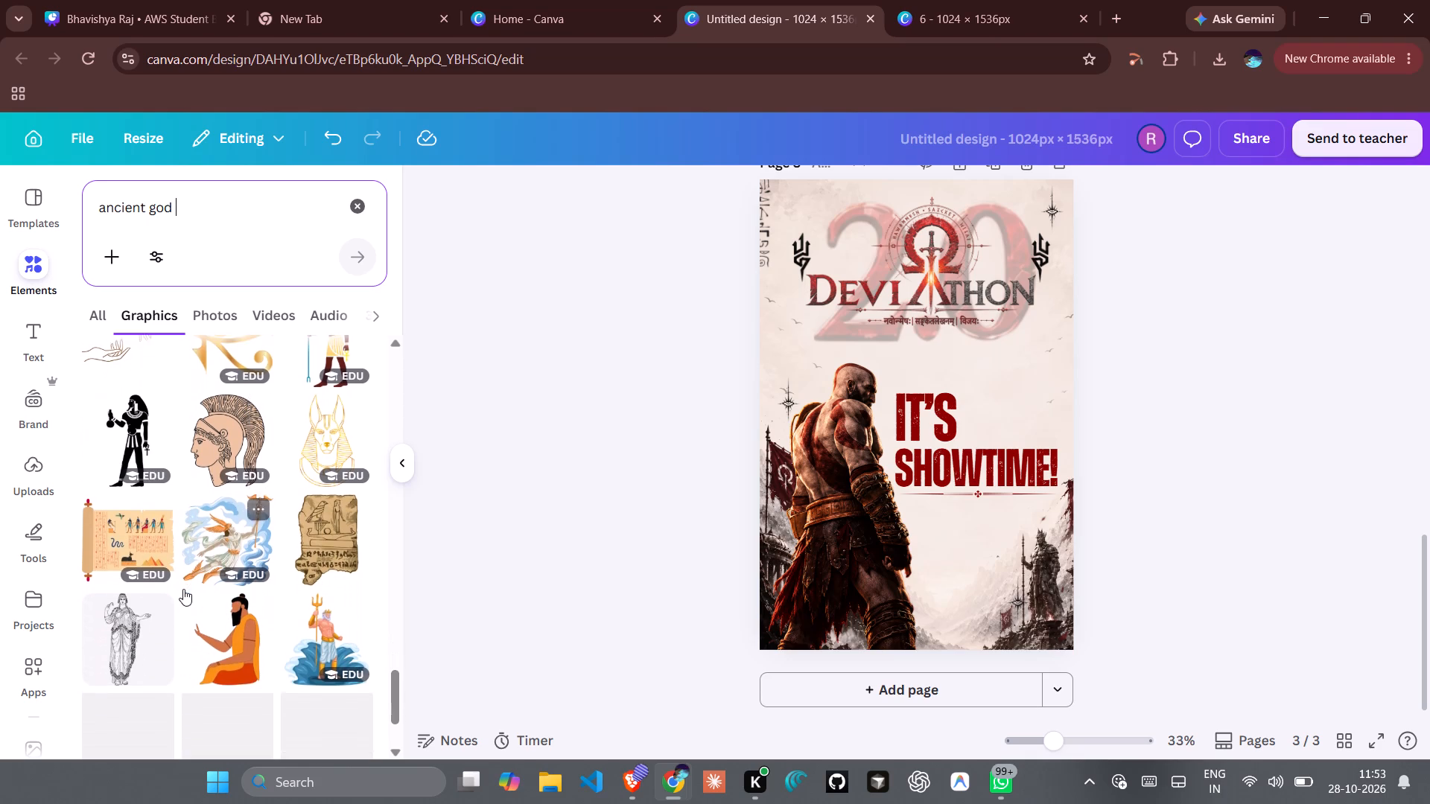
pyautogui.scroll(-1, 183, 589)
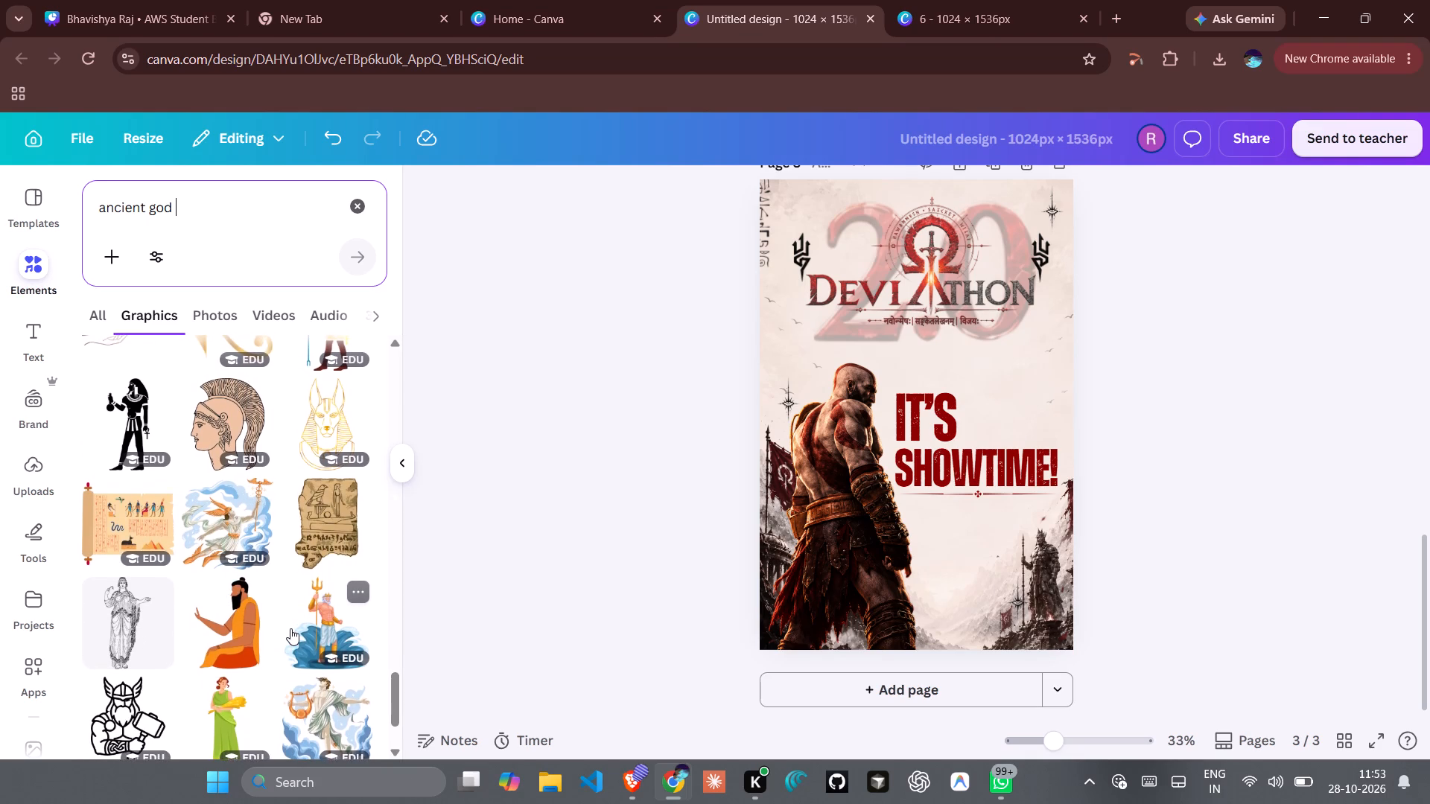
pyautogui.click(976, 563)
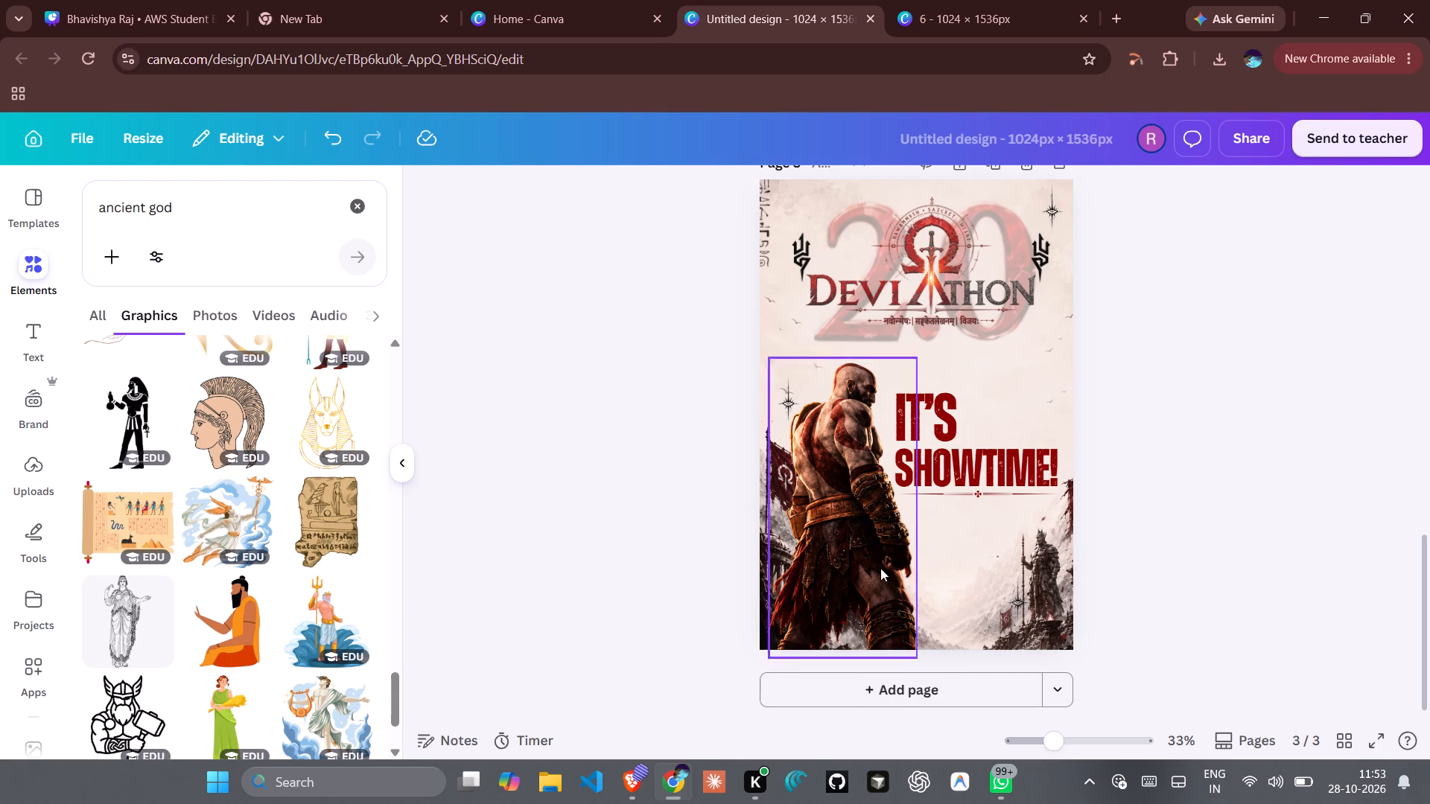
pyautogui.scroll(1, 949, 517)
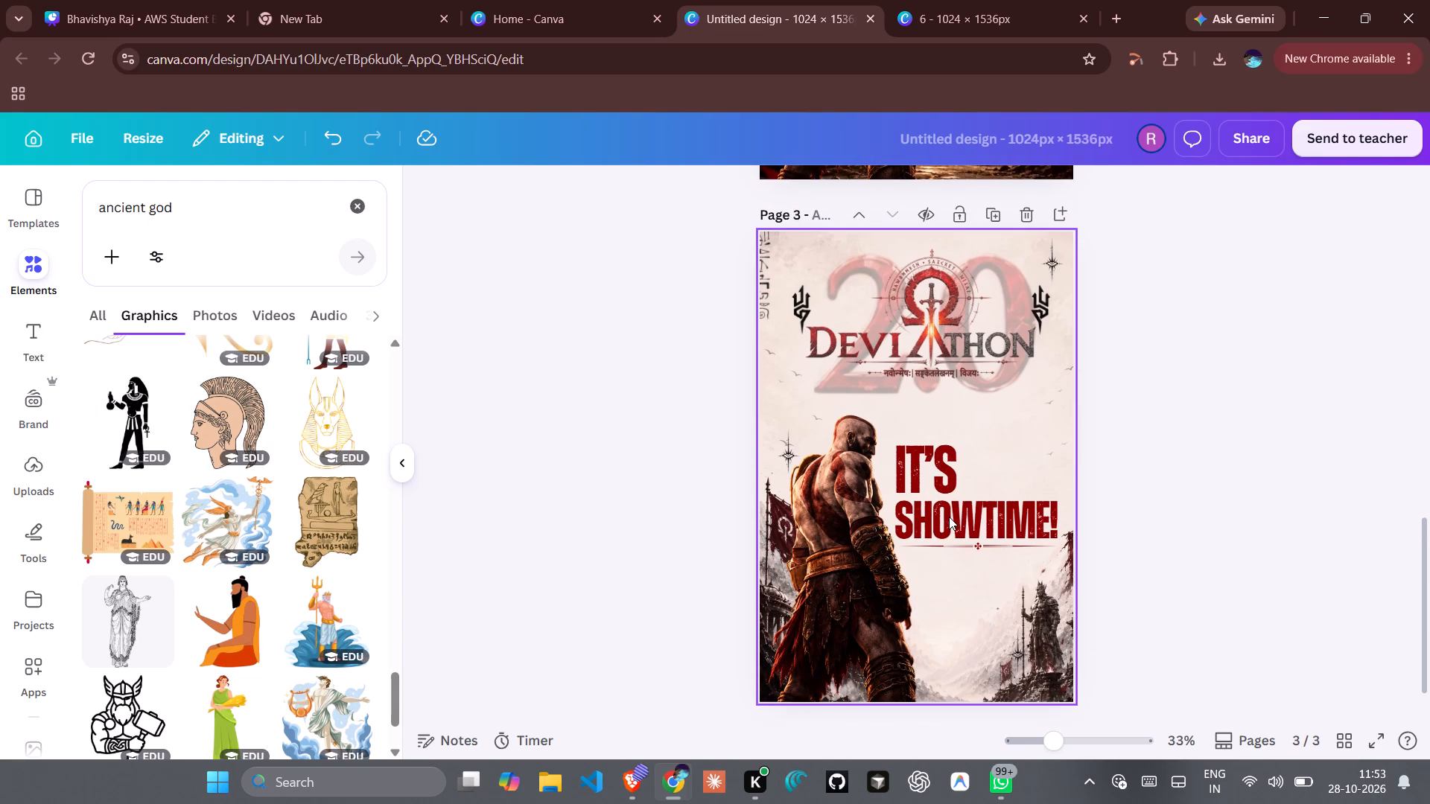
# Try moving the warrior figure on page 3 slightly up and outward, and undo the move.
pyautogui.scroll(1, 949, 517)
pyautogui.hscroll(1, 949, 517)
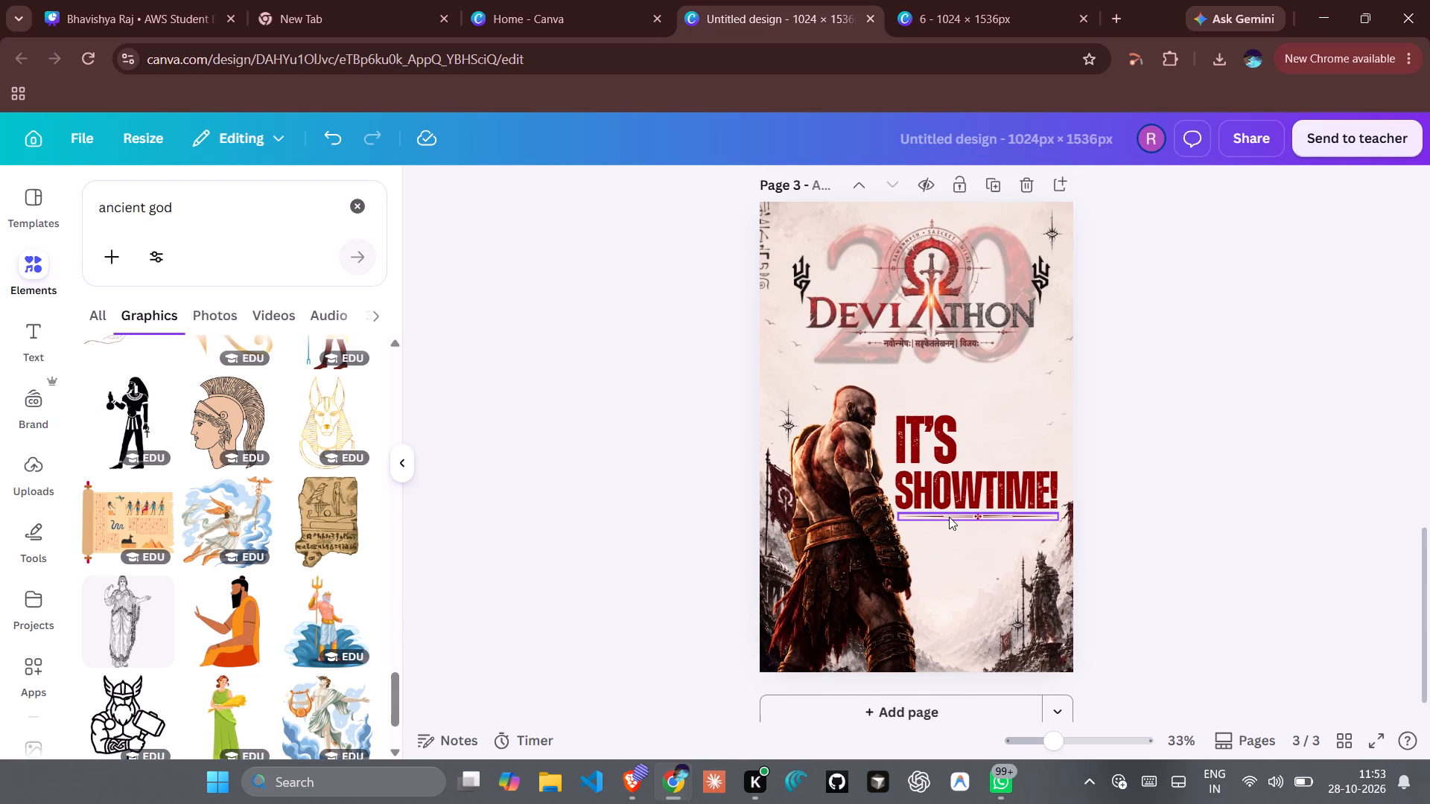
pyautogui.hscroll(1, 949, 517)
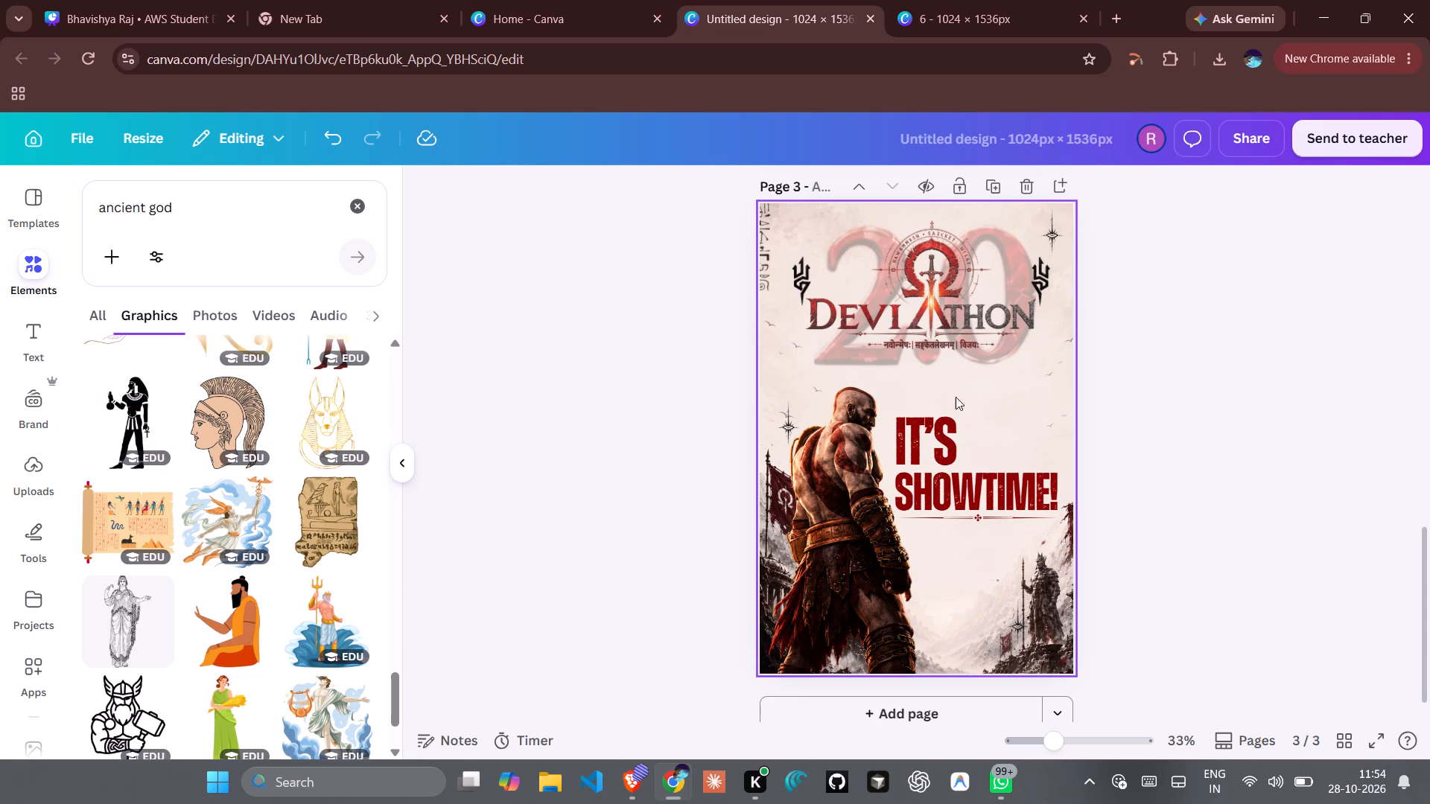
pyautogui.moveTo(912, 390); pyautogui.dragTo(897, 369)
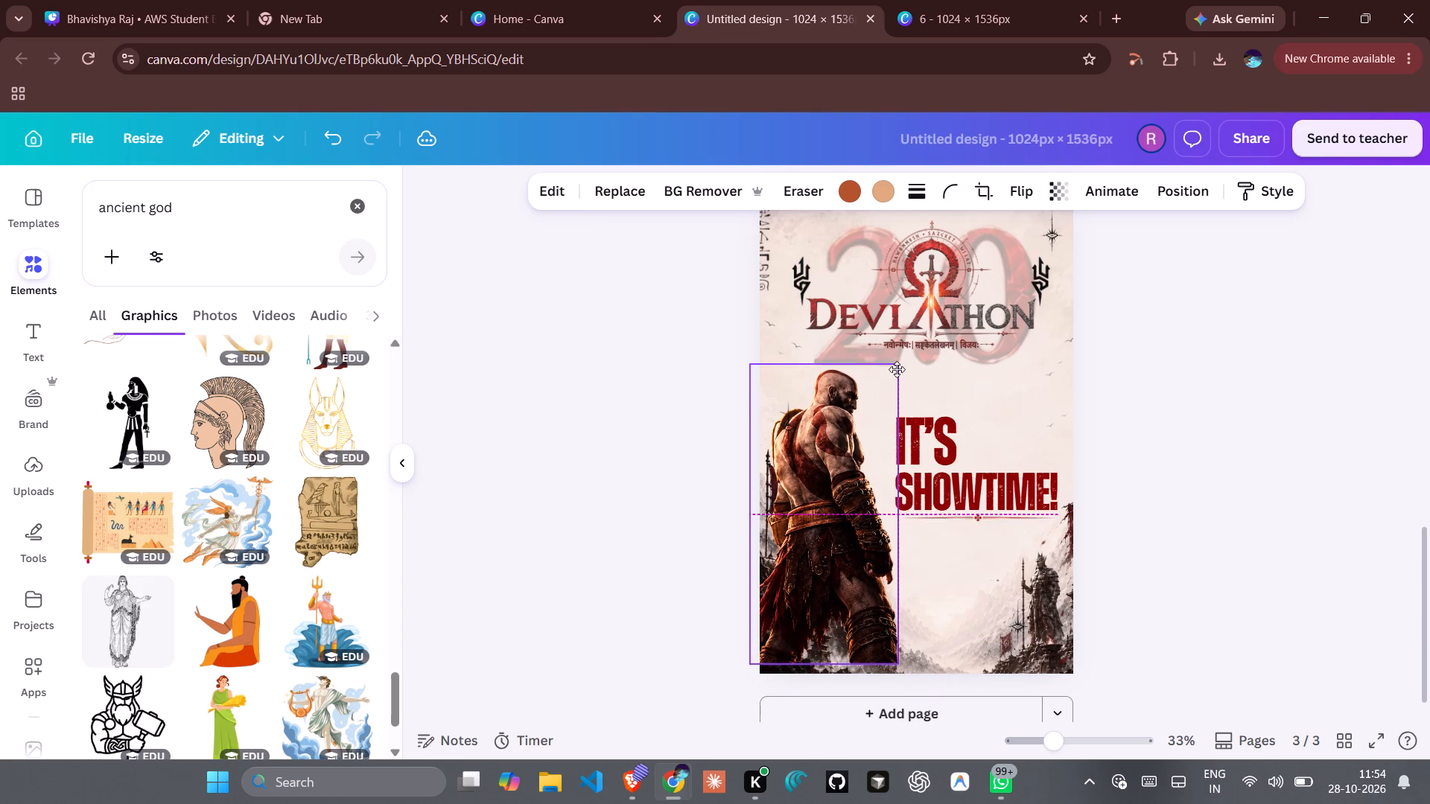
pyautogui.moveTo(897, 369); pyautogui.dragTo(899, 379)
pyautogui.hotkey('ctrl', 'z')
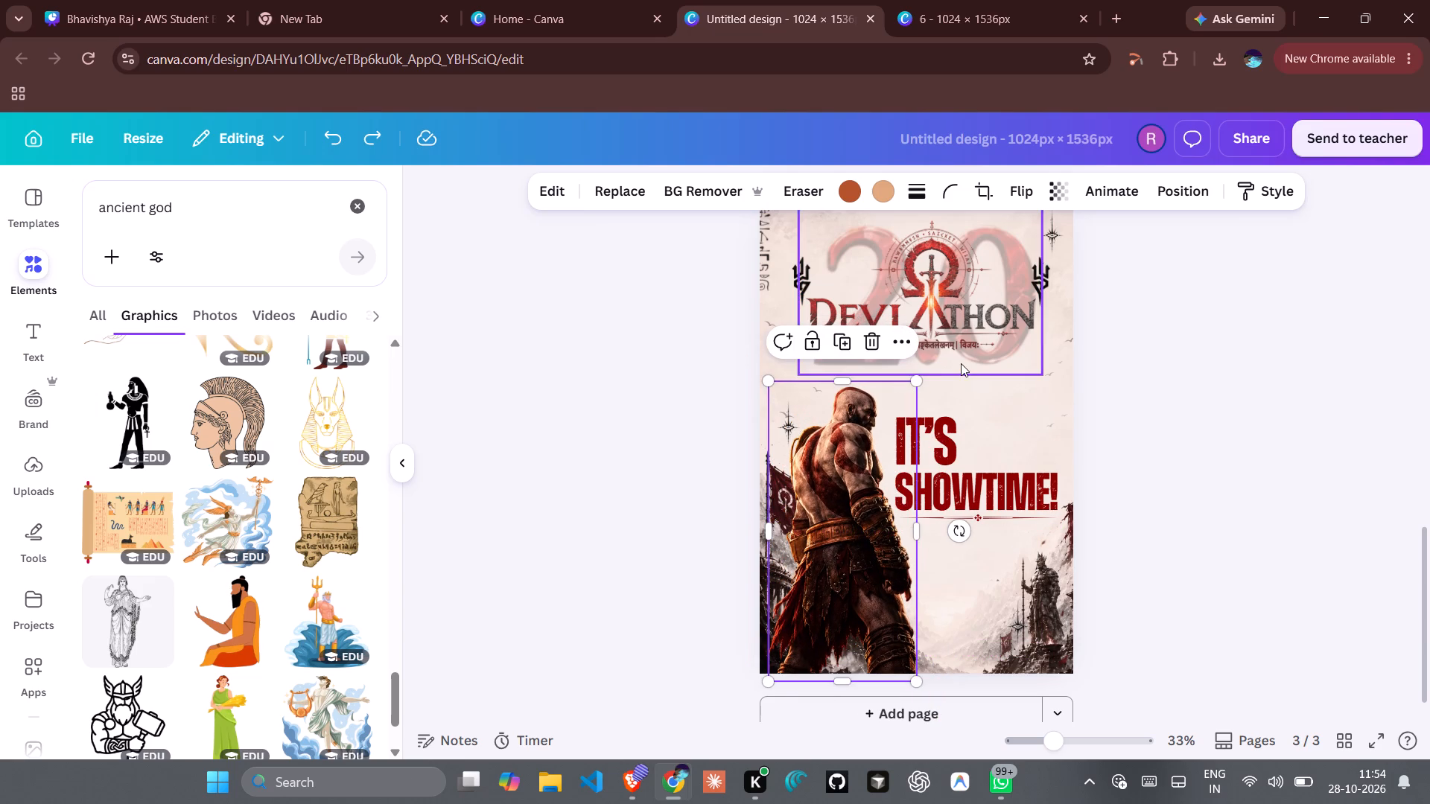
# Move the "IT'S SHOWTIME!" headline and its divider line together slightly down and toward the page 3 poster's right edge.
pyautogui.click(983, 408)
pyautogui.moveTo(937, 389); pyautogui.dragTo(990, 526)
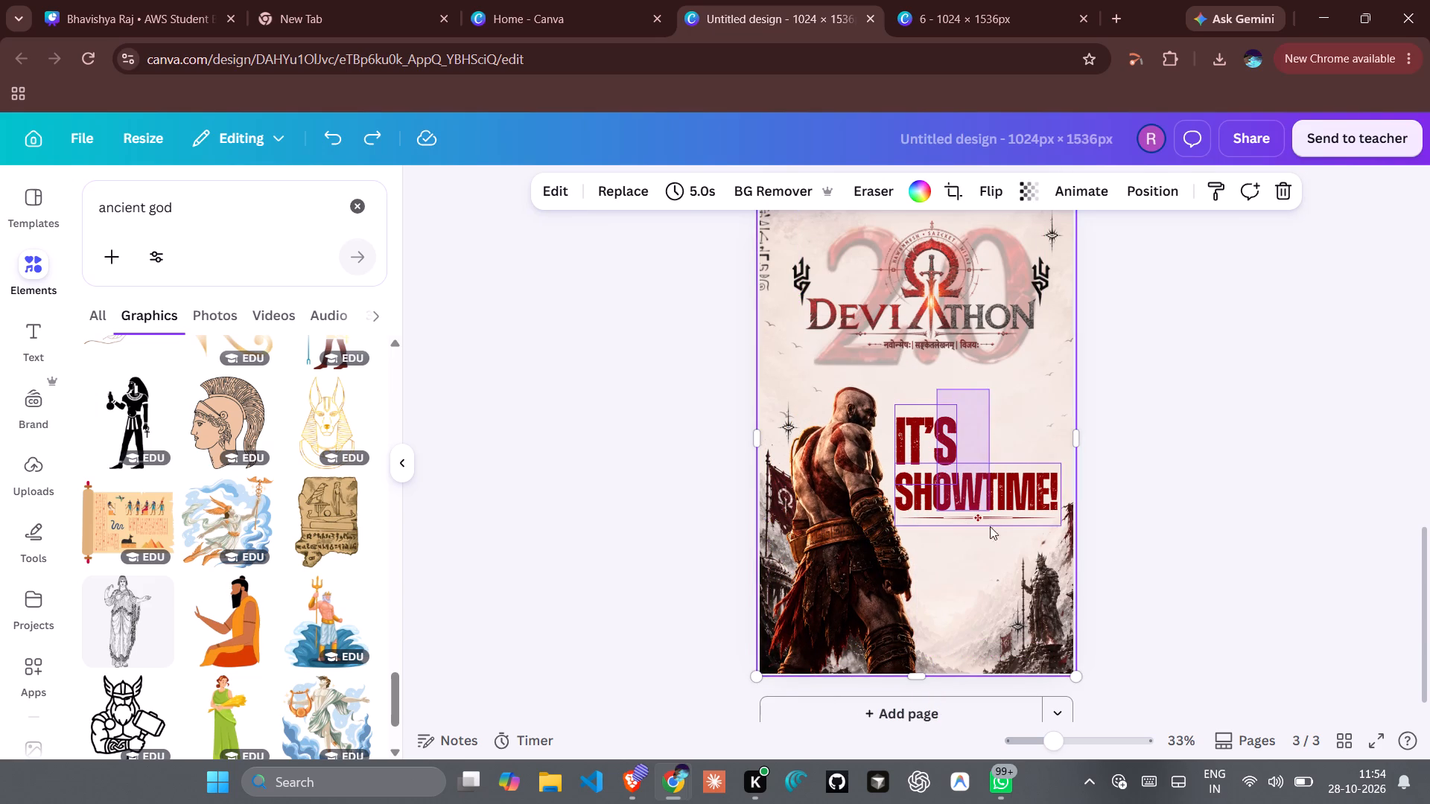
pyautogui.moveTo(990, 526); pyautogui.dragTo(993, 544)
pyautogui.moveTo(1007, 472); pyautogui.dragTo(1008, 478)
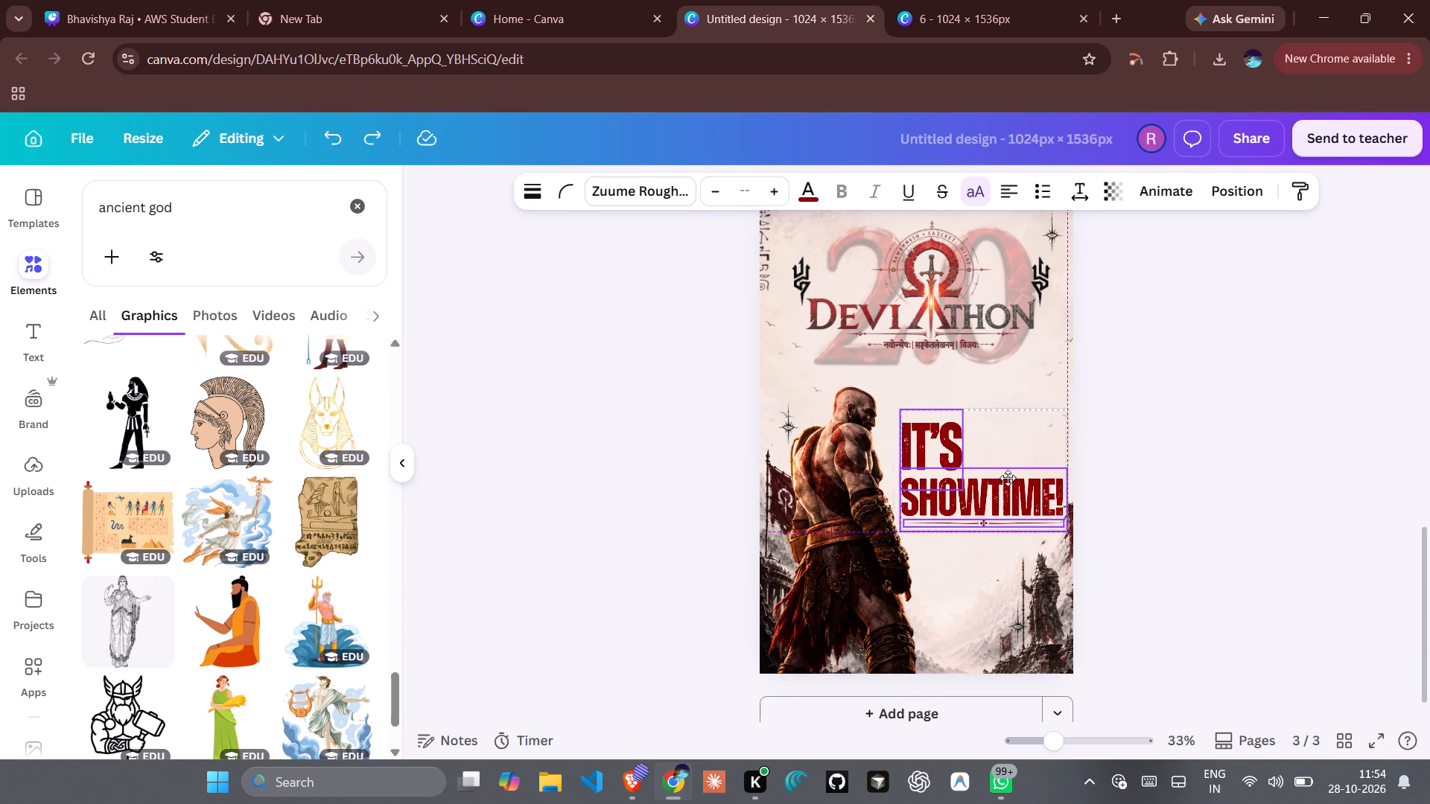
pyautogui.moveTo(1008, 478); pyautogui.dragTo(1008, 492)
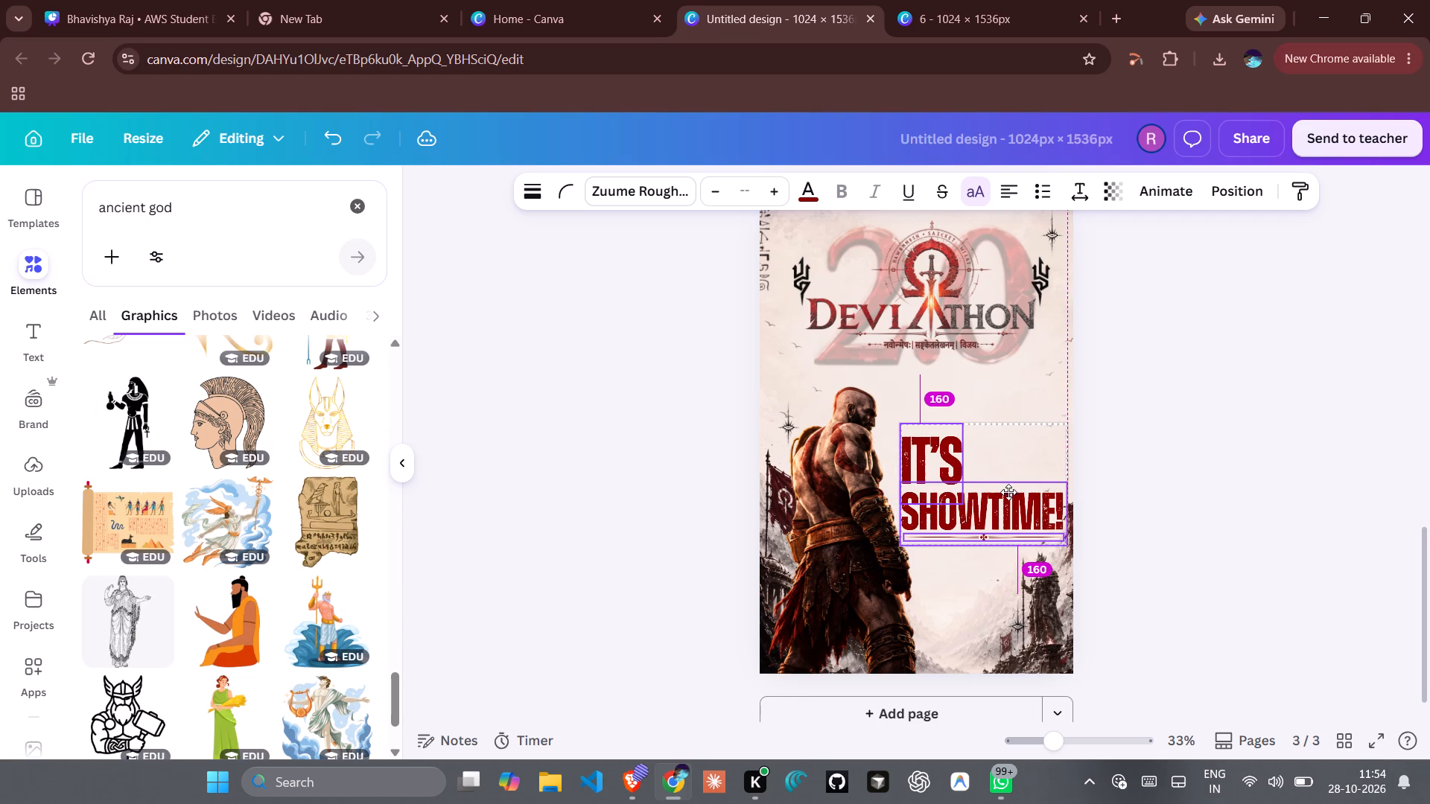
pyautogui.moveTo(1008, 492); pyautogui.dragTo(1008, 496)
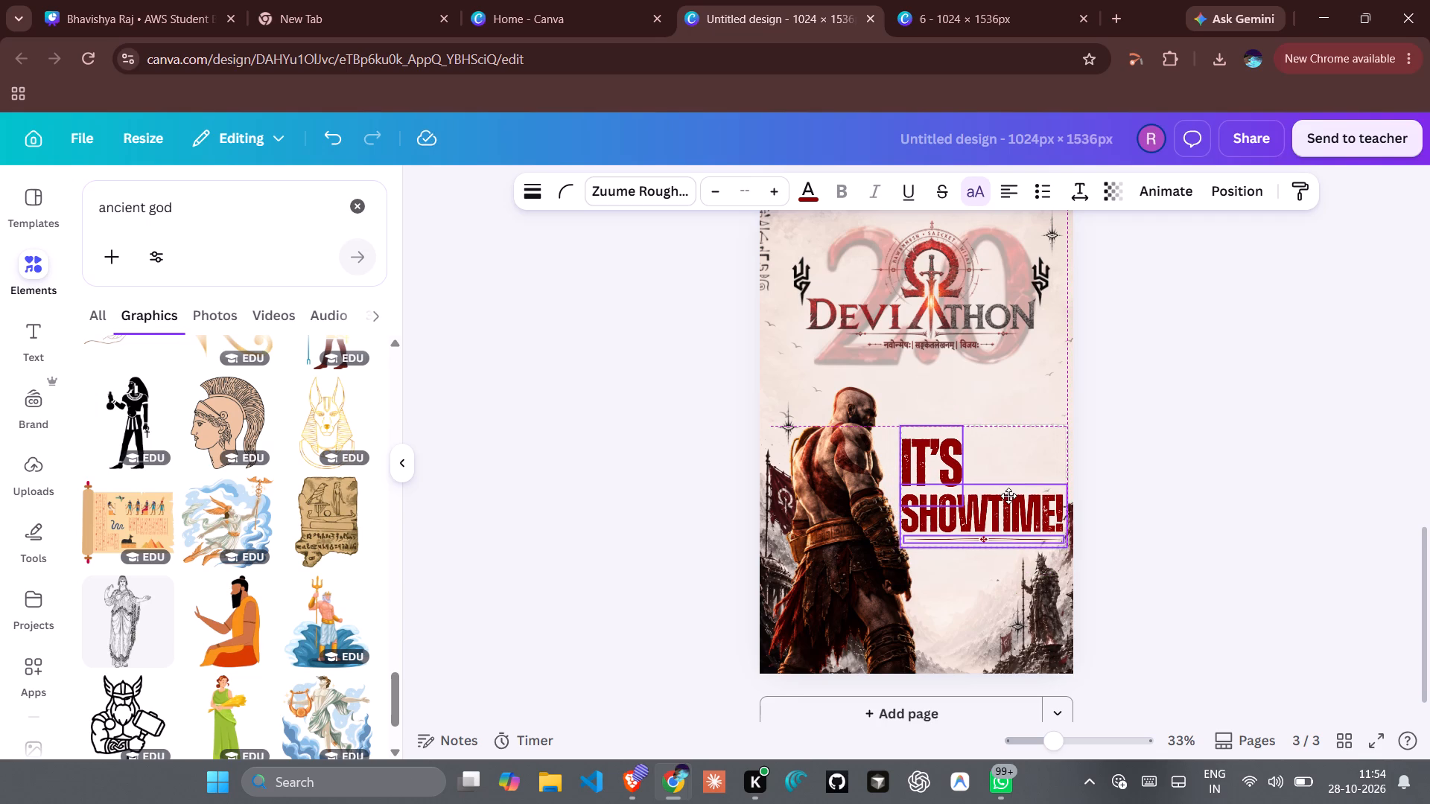
pyautogui.moveTo(1008, 496); pyautogui.dragTo(1008, 497)
pyautogui.click(1276, 559)
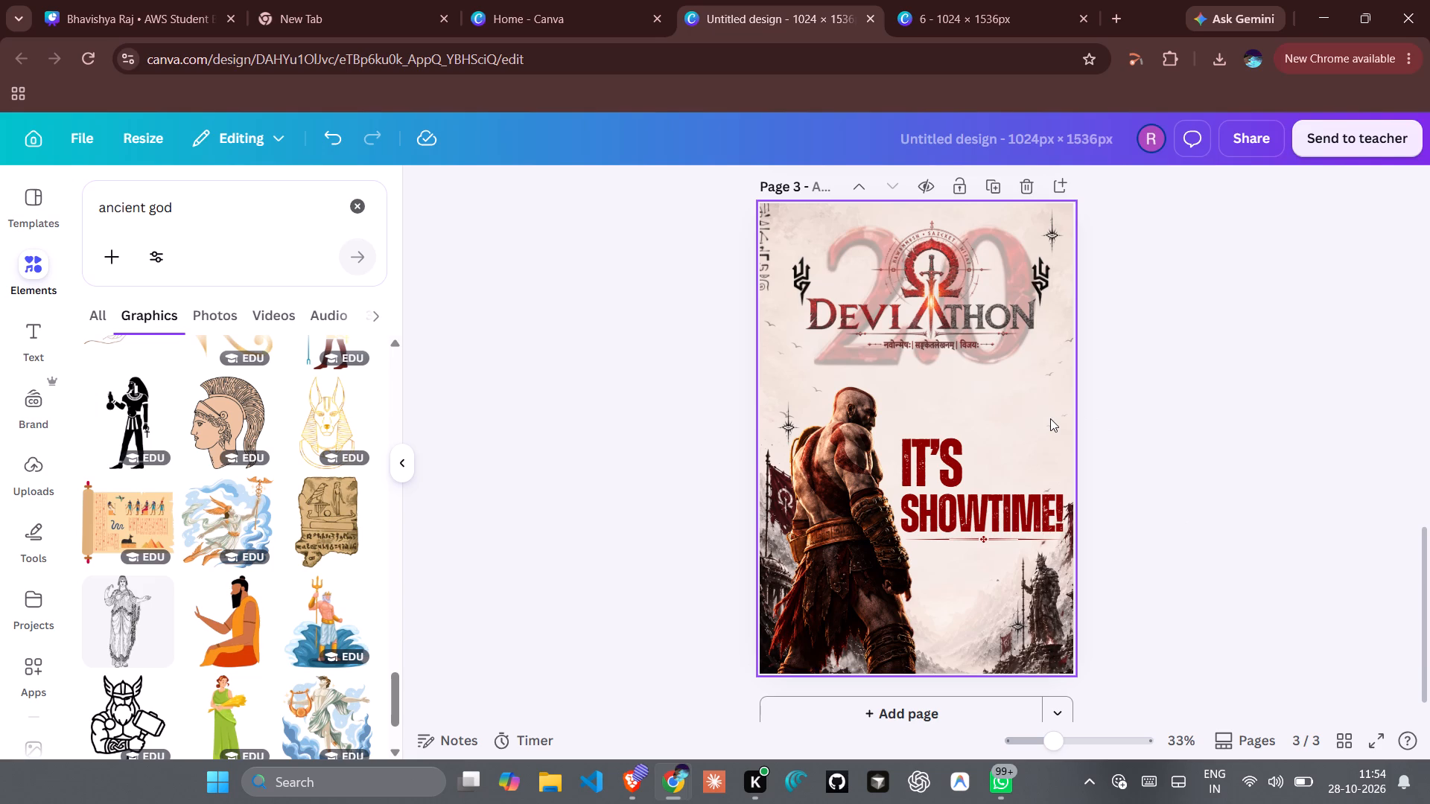
# Move the Deviathon logo, the large 2.0 and both tribal ornaments on page 3 slightly downward as one selection.
pyautogui.moveTo(988, 377); pyautogui.dragTo(869, 214)
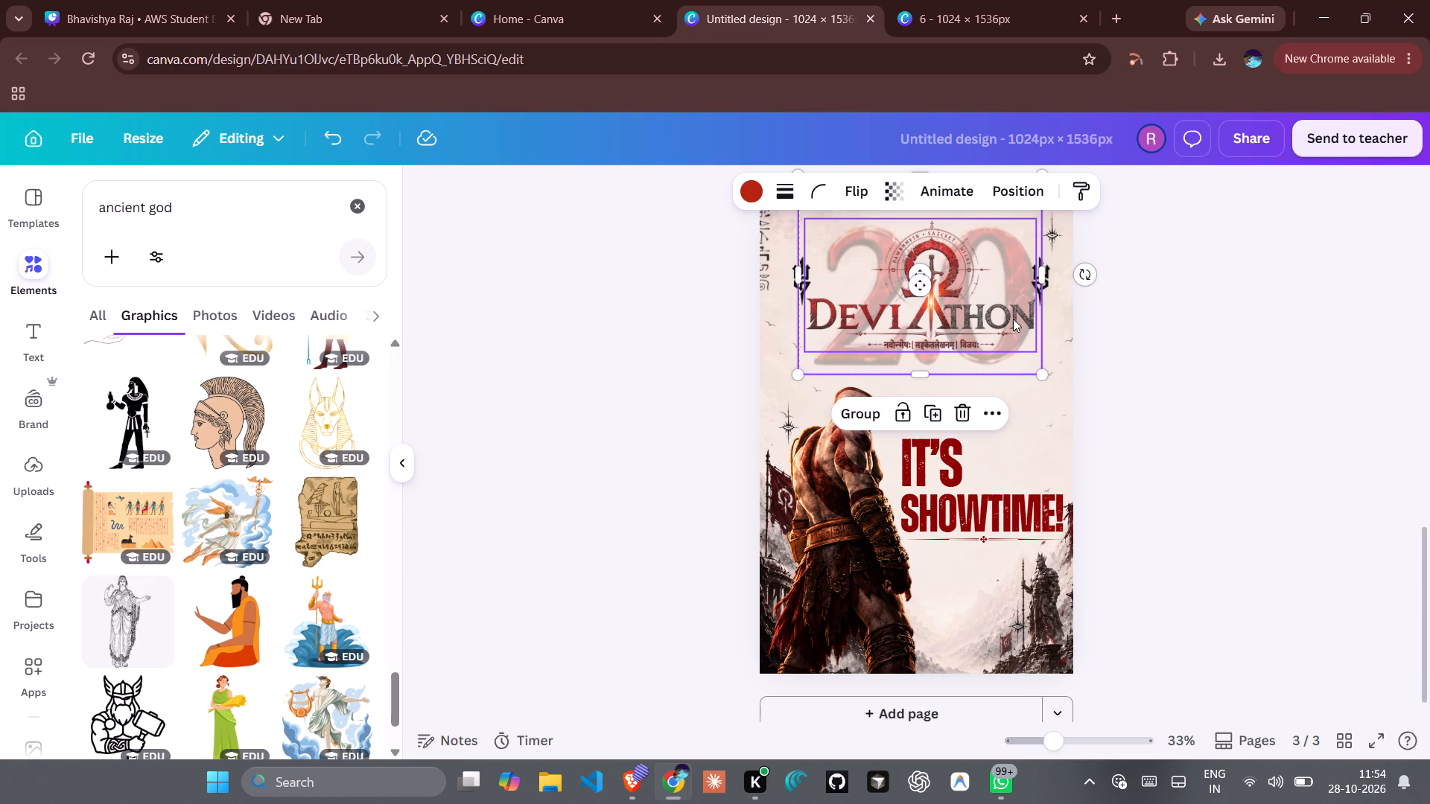
pyautogui.click(1053, 333)
pyautogui.moveTo(1066, 291); pyautogui.dragTo(860, 271)
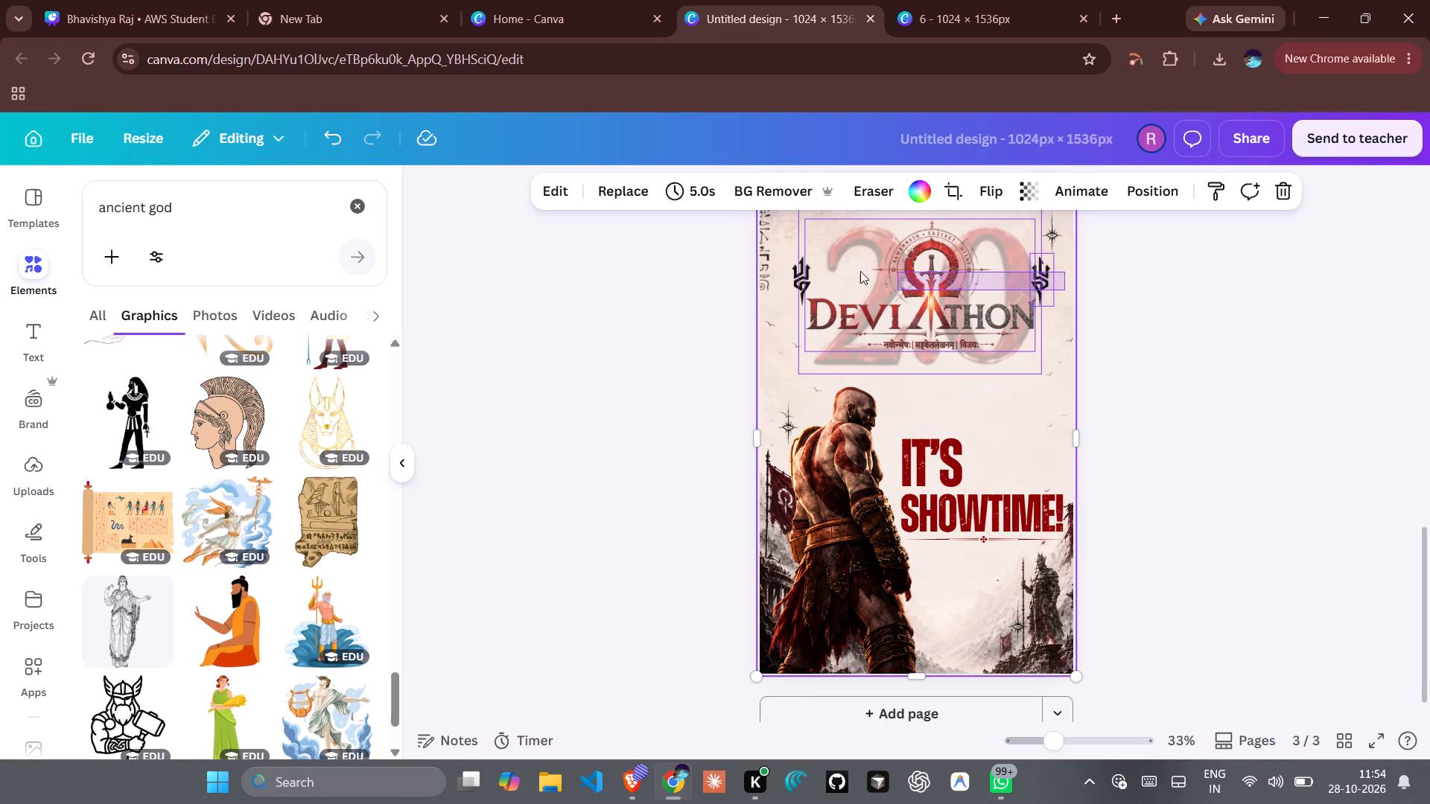
pyautogui.moveTo(860, 271); pyautogui.dragTo(779, 280)
pyautogui.moveTo(883, 304); pyautogui.dragTo(885, 320)
pyautogui.click(1185, 395)
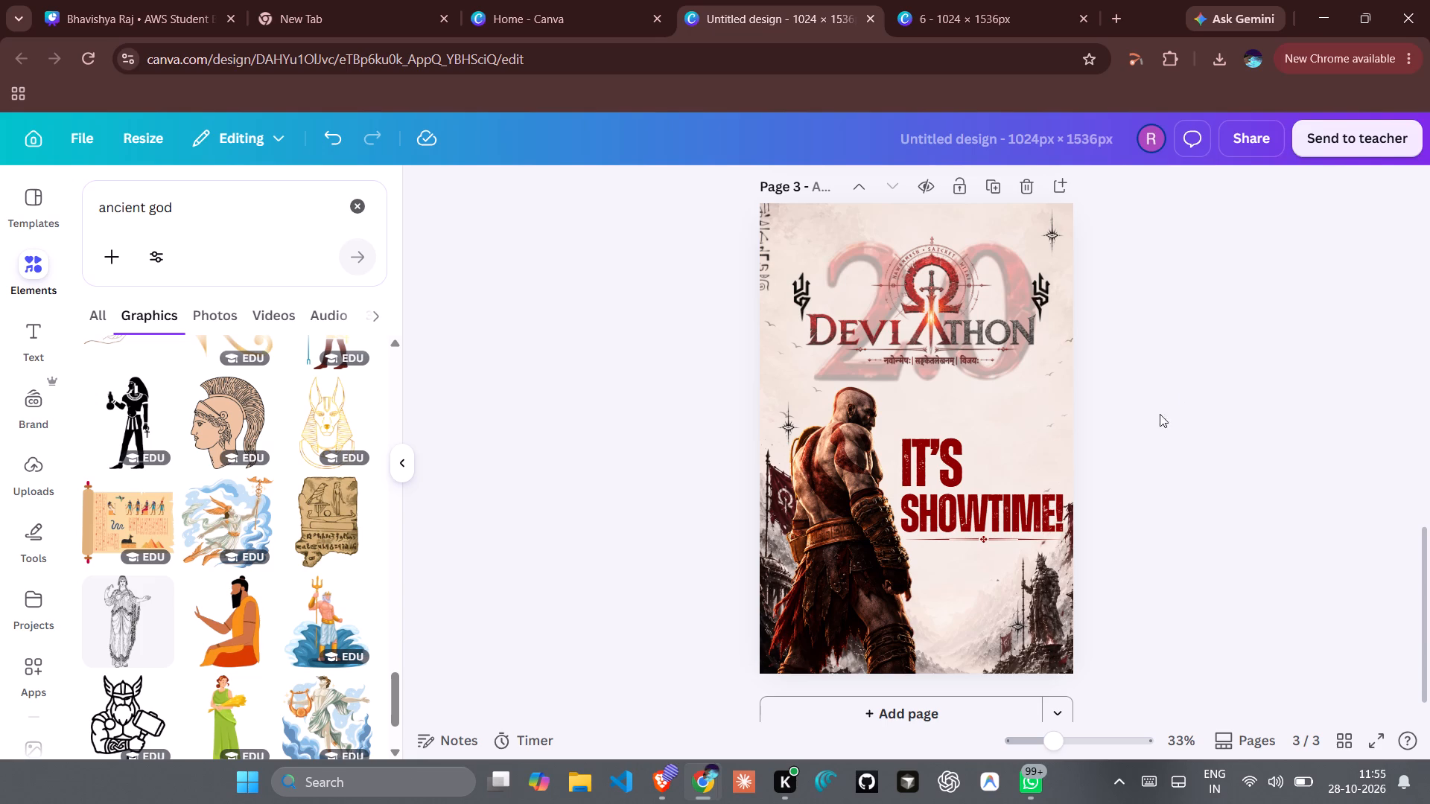
# Copy the page 3 background image and paste it onto a newly added blank page 4.
pyautogui.rightClick(1027, 420)
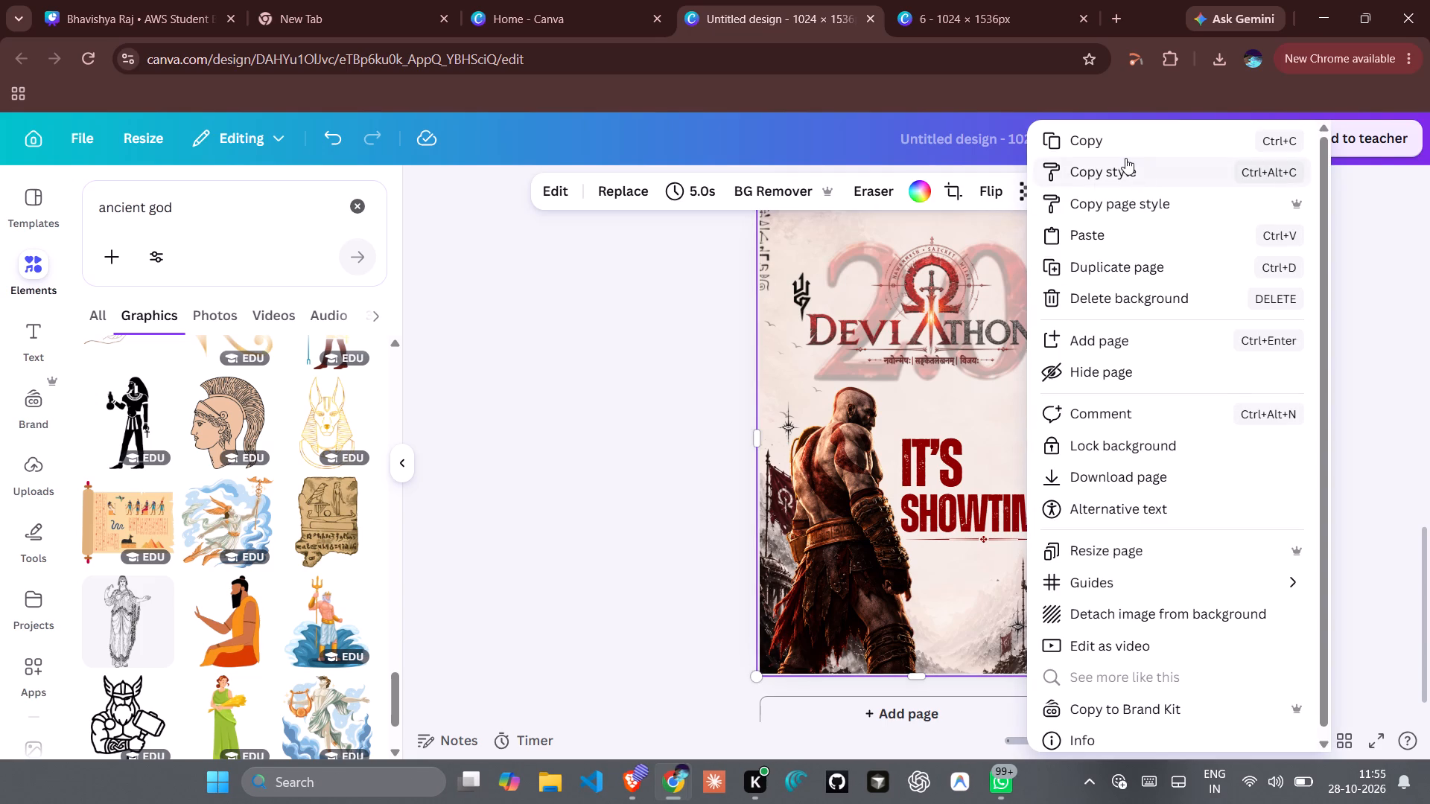
pyautogui.click(1122, 150)
pyautogui.scroll(-3, 1101, 200)
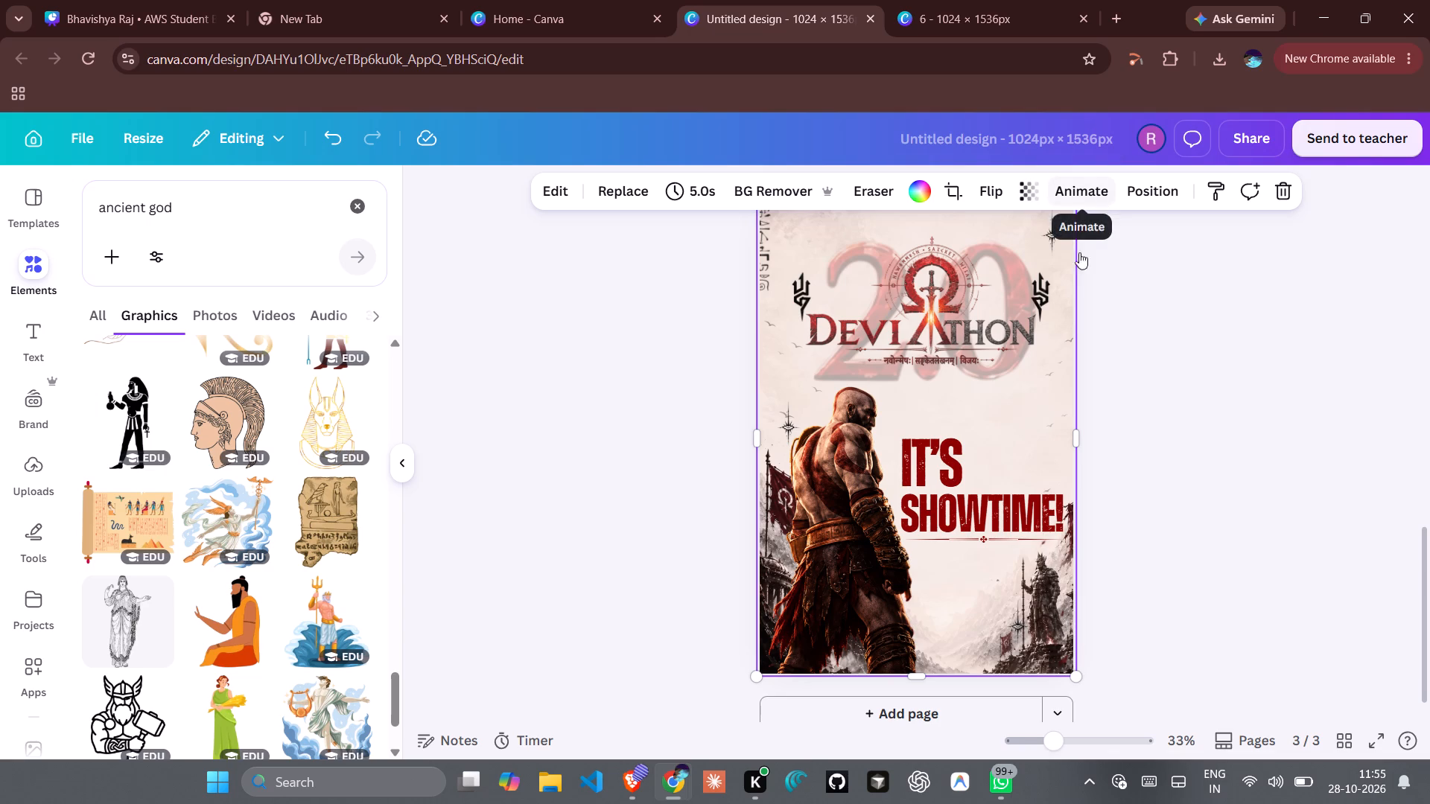
pyautogui.click(918, 709)
pyautogui.scroll(-1, 918, 709)
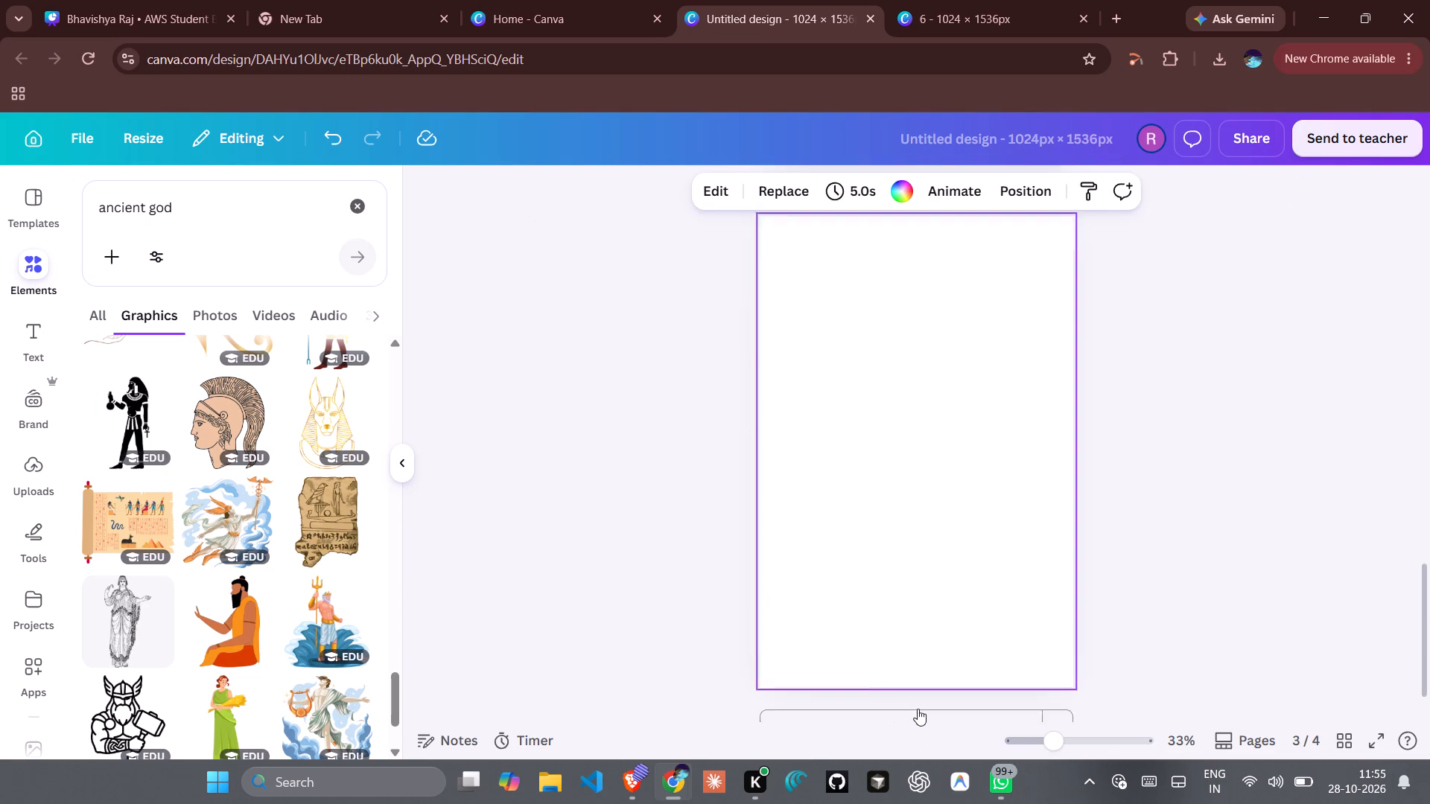
pyautogui.scroll(-2, 918, 709)
pyautogui.click(953, 476)
pyautogui.rightClick(953, 476)
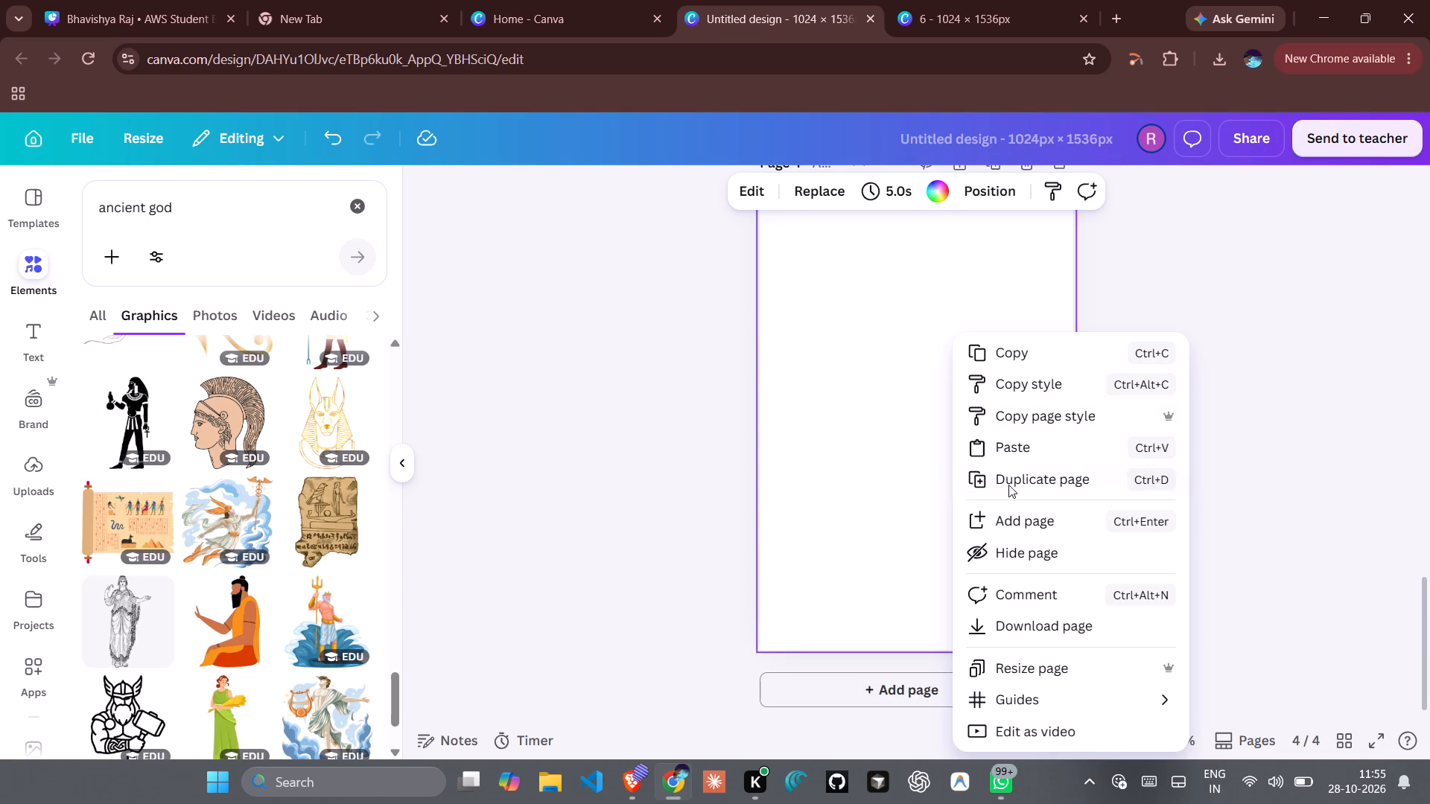
pyautogui.click(1007, 442)
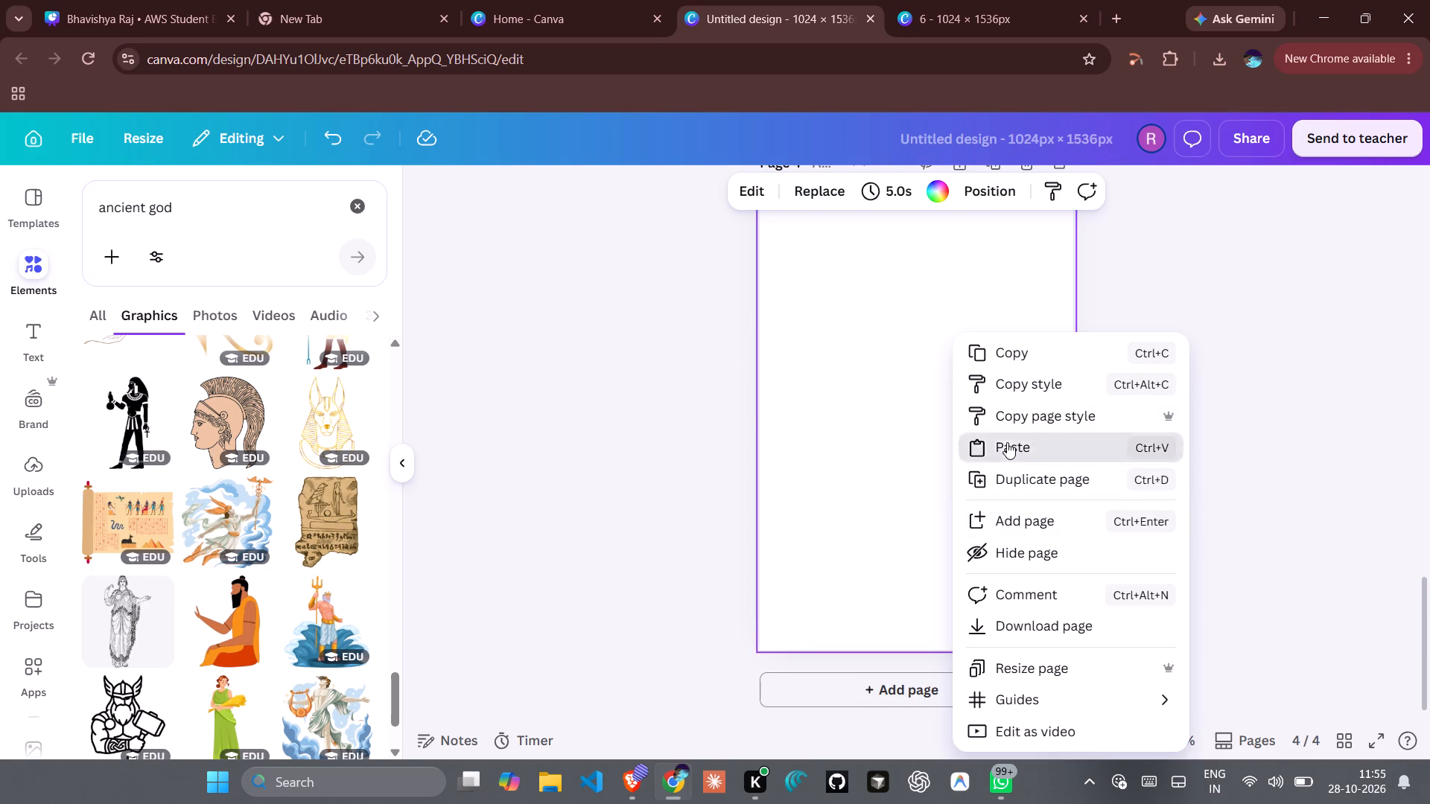
# Scale down the background image within its crop on page 4 to show more of the ruins scene.
pyautogui.doubleClick(907, 458)
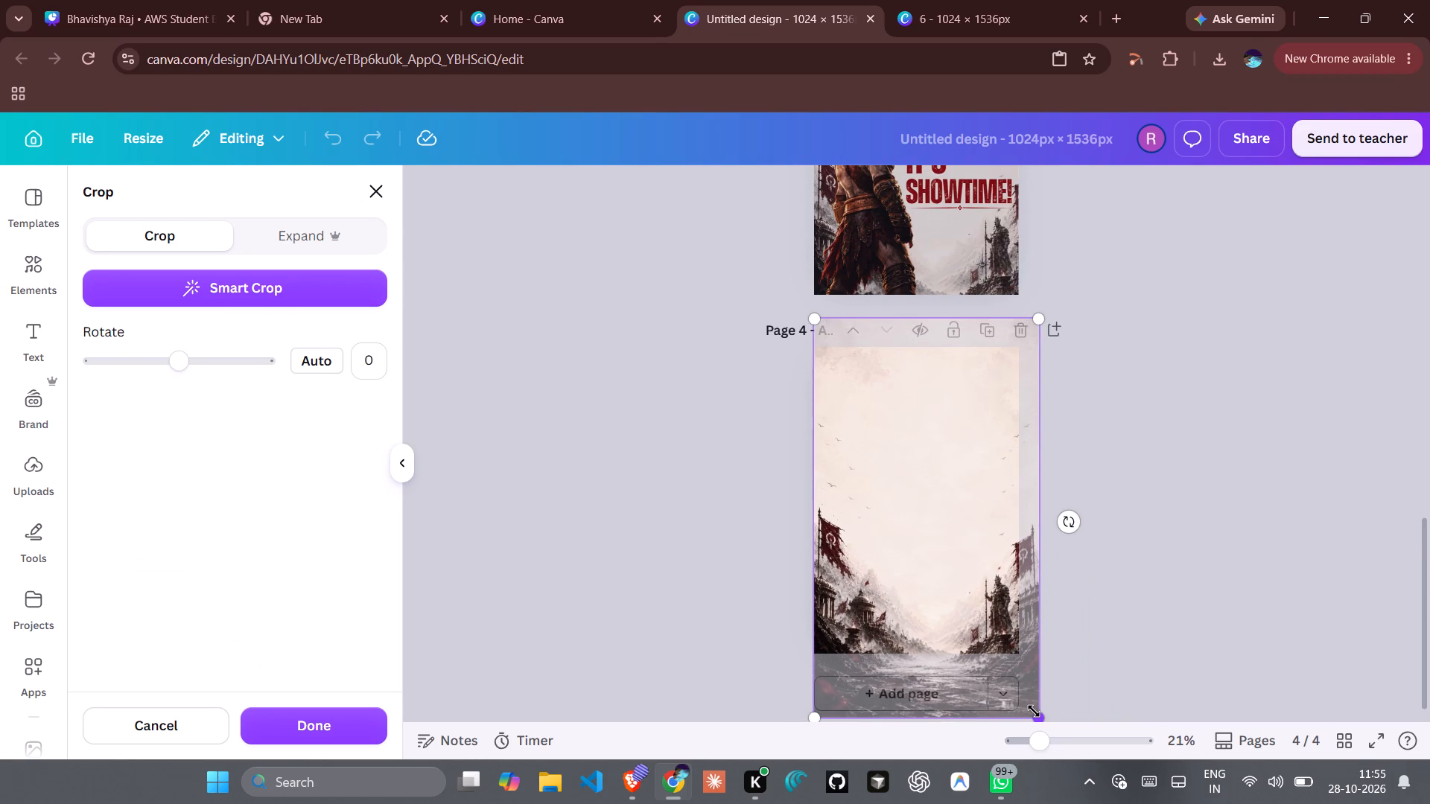
pyautogui.moveTo(1034, 711); pyautogui.dragTo(978, 599)
pyautogui.click(1121, 619)
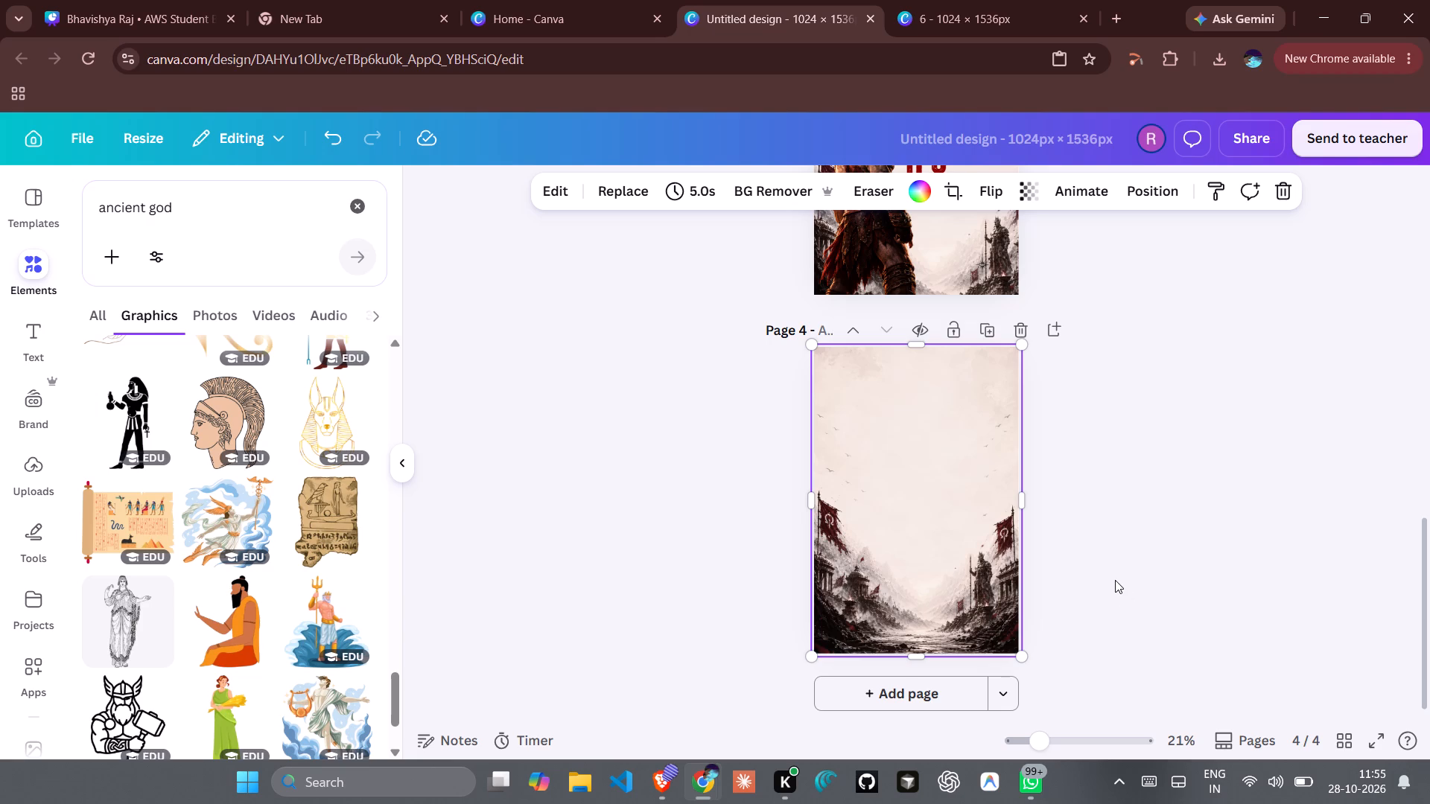
# Compare the poster versions on pages 2 and 3 with the plain background on page 4.
pyautogui.scroll(3, 1115, 580)
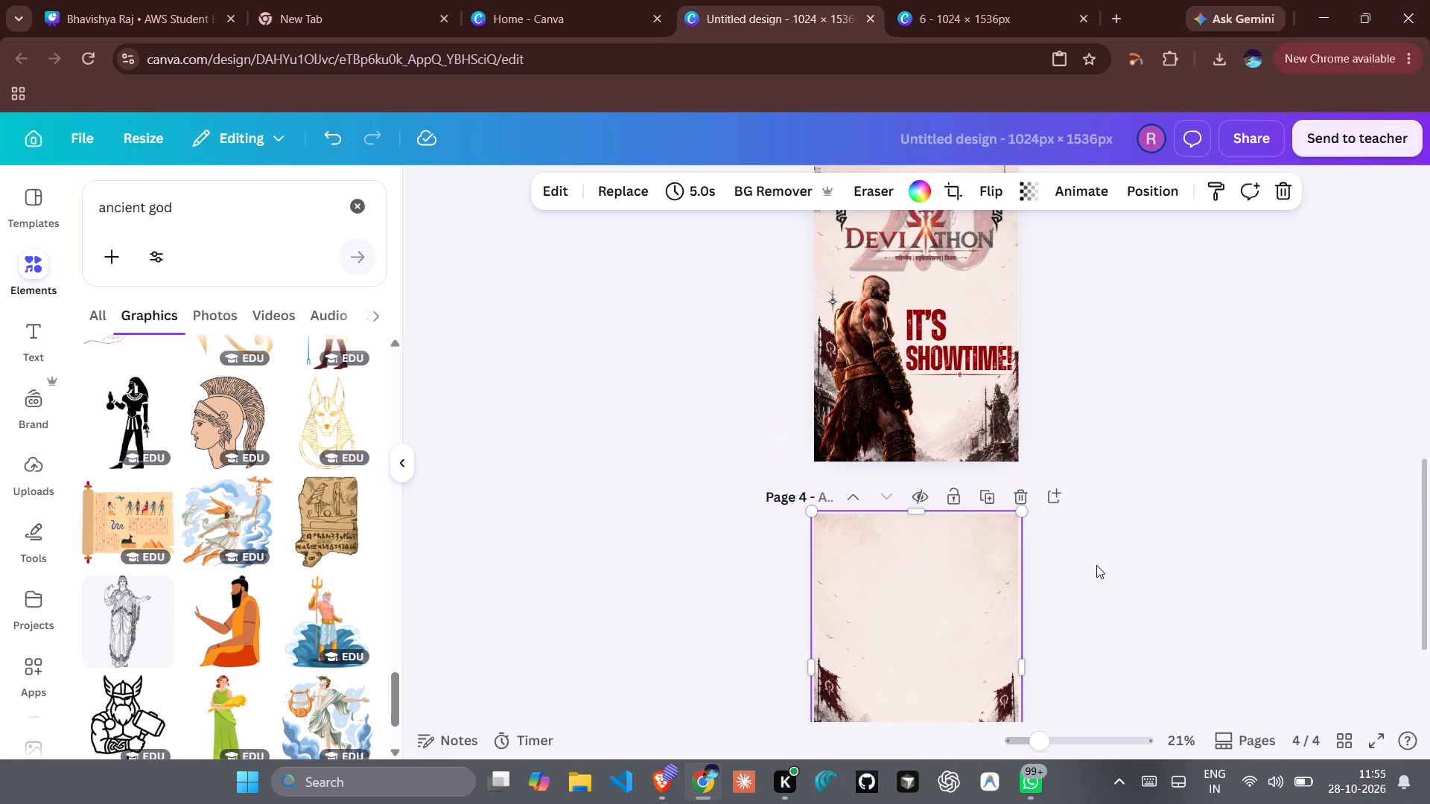
pyautogui.scroll(1, 1096, 565)
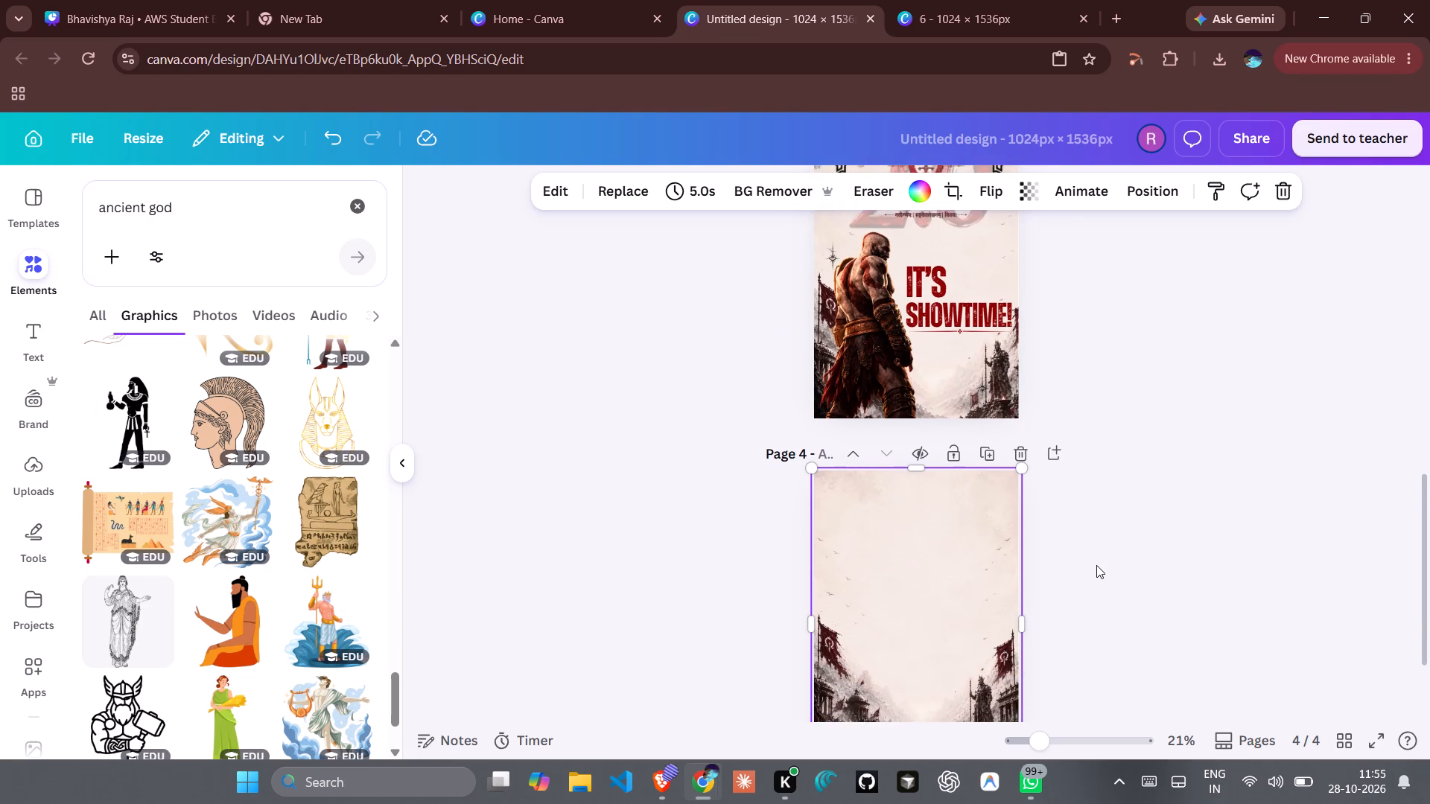
pyautogui.scroll(2, 1096, 565)
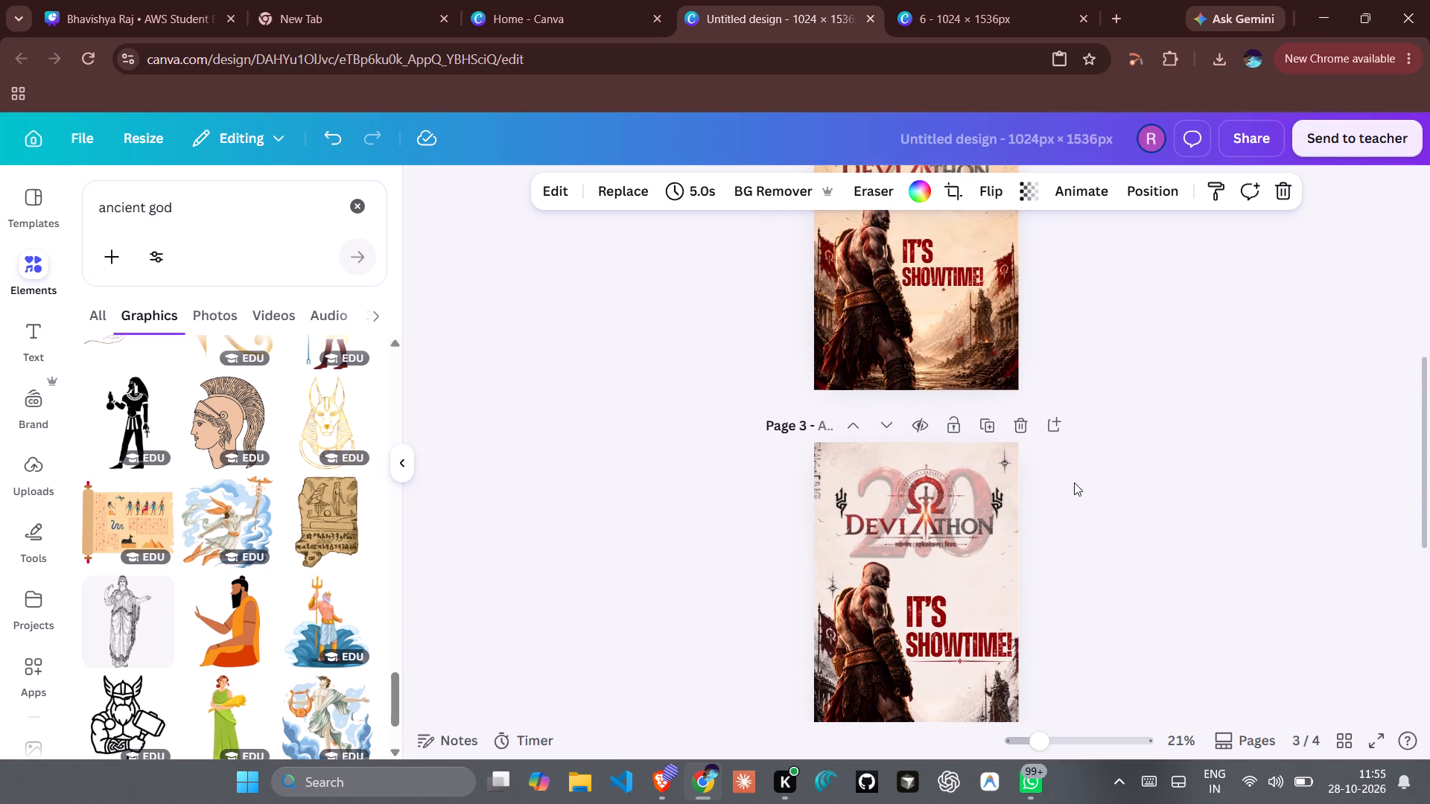
pyautogui.scroll(-1, 1074, 482)
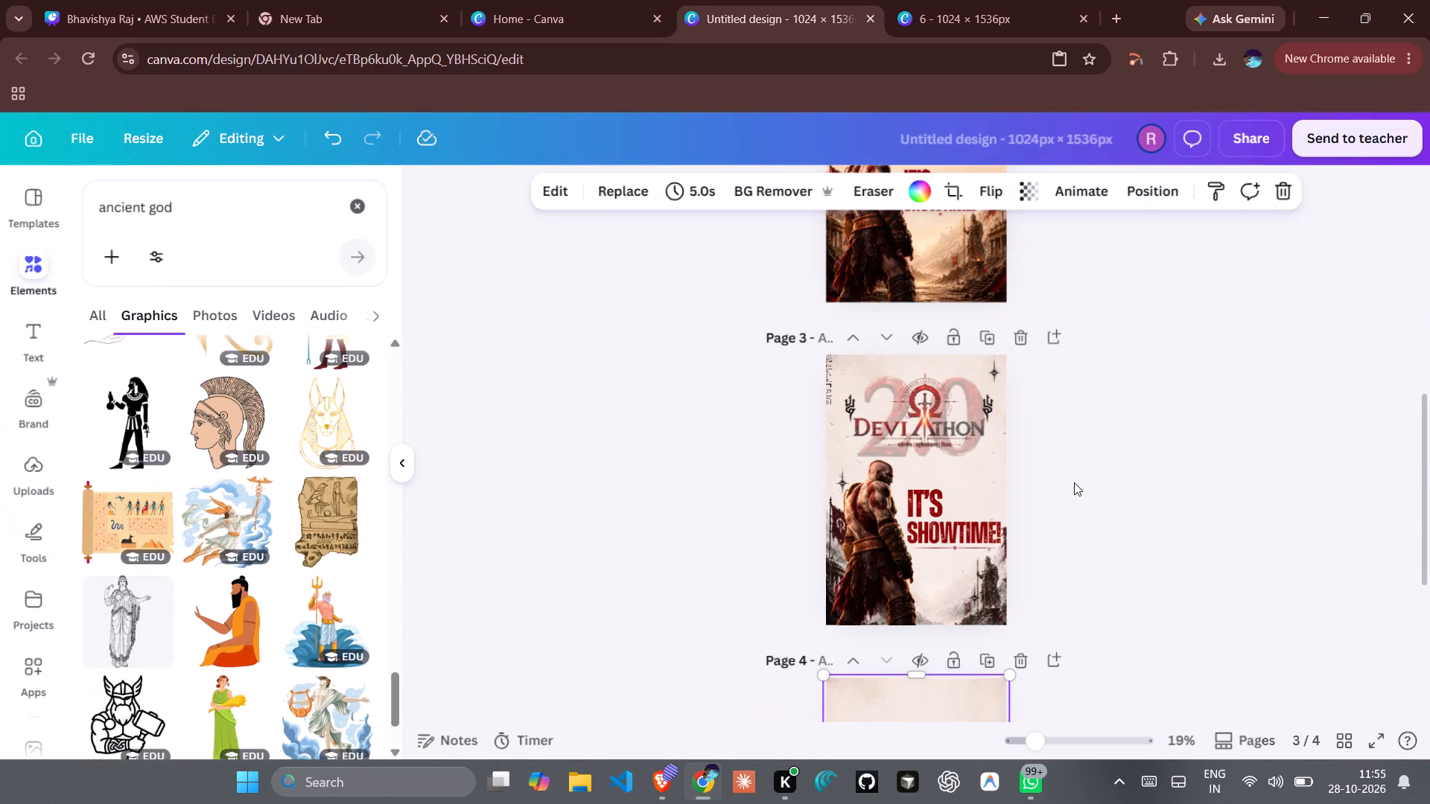
pyautogui.scroll(3, 1074, 482)
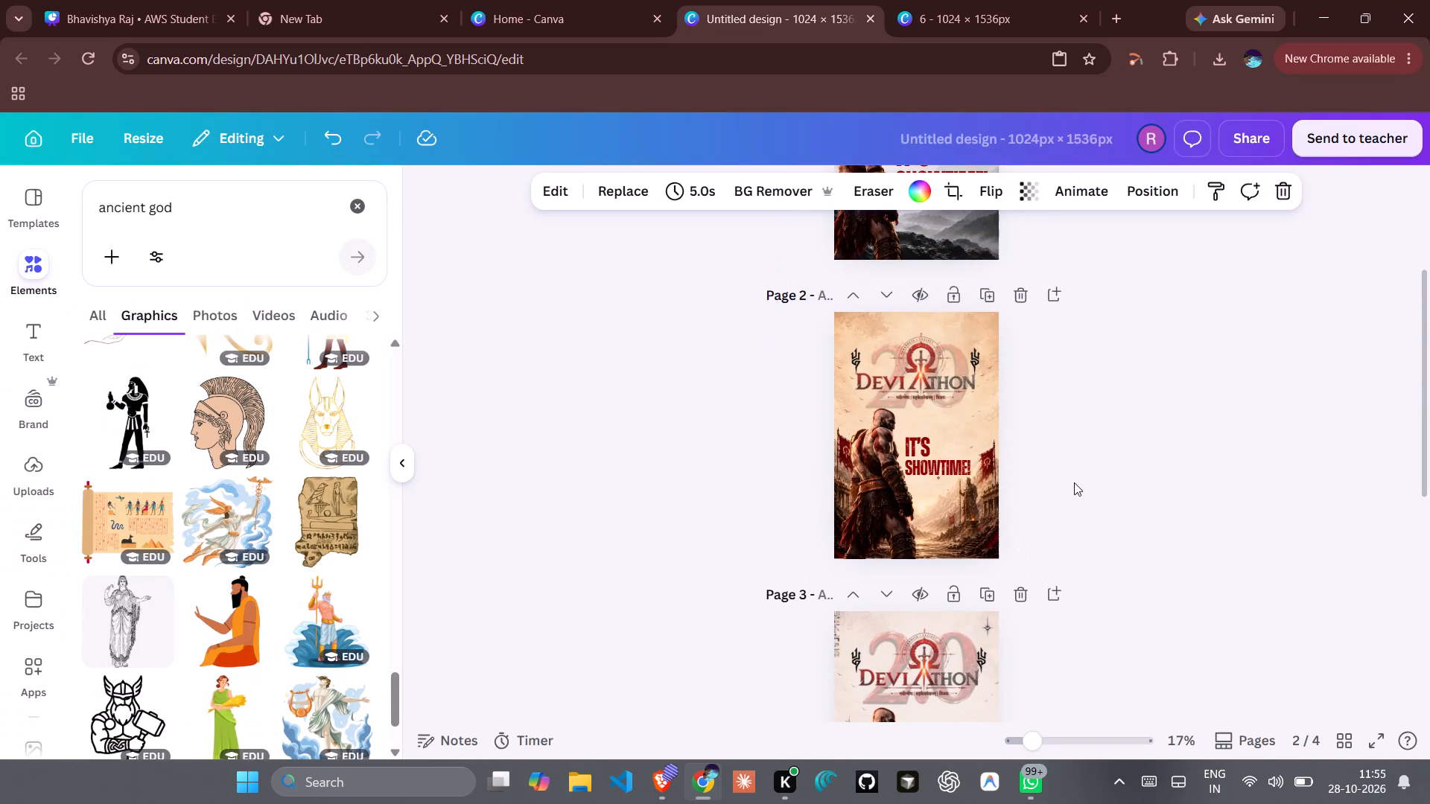
pyautogui.scroll(-1, 1074, 482)
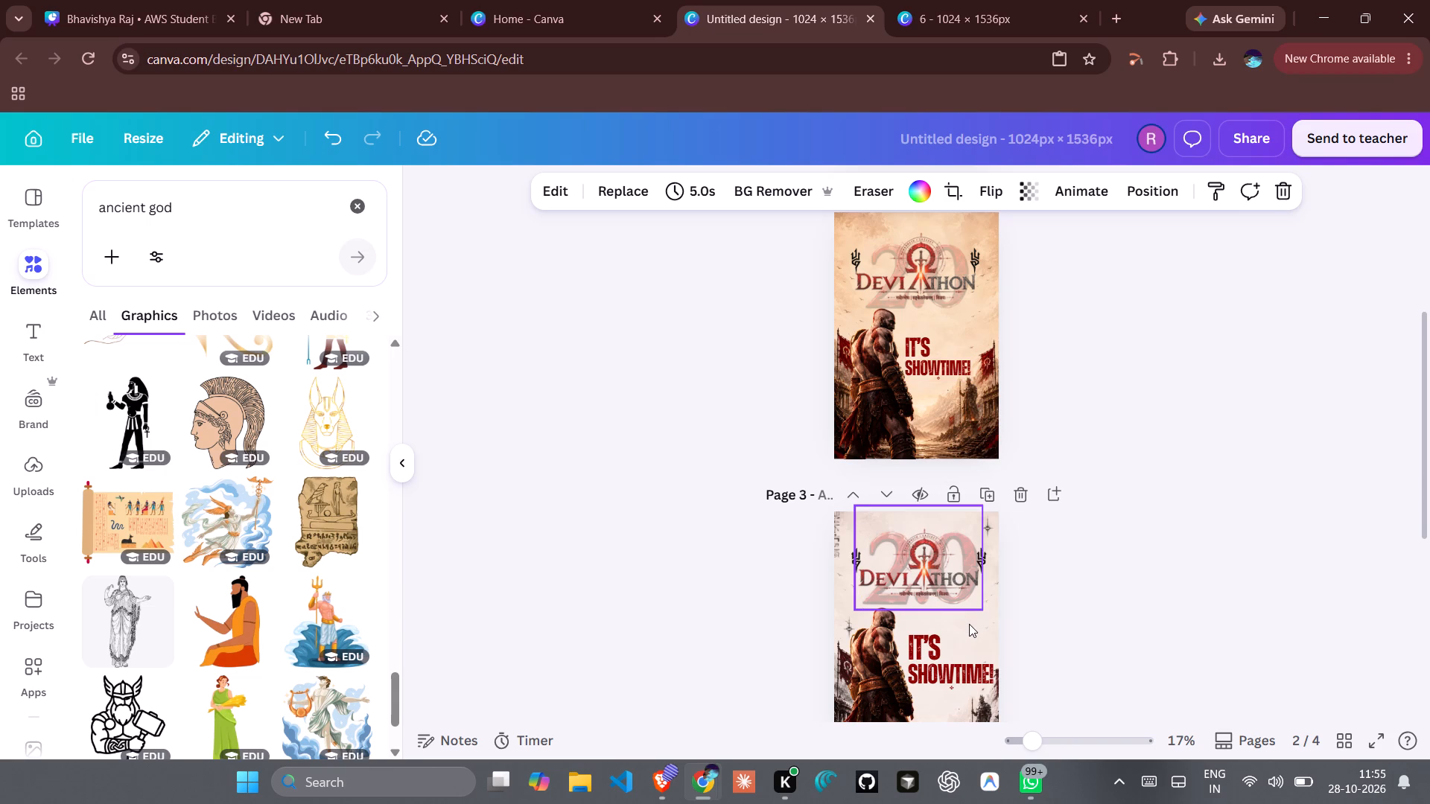
pyautogui.scroll(-1, 961, 613)
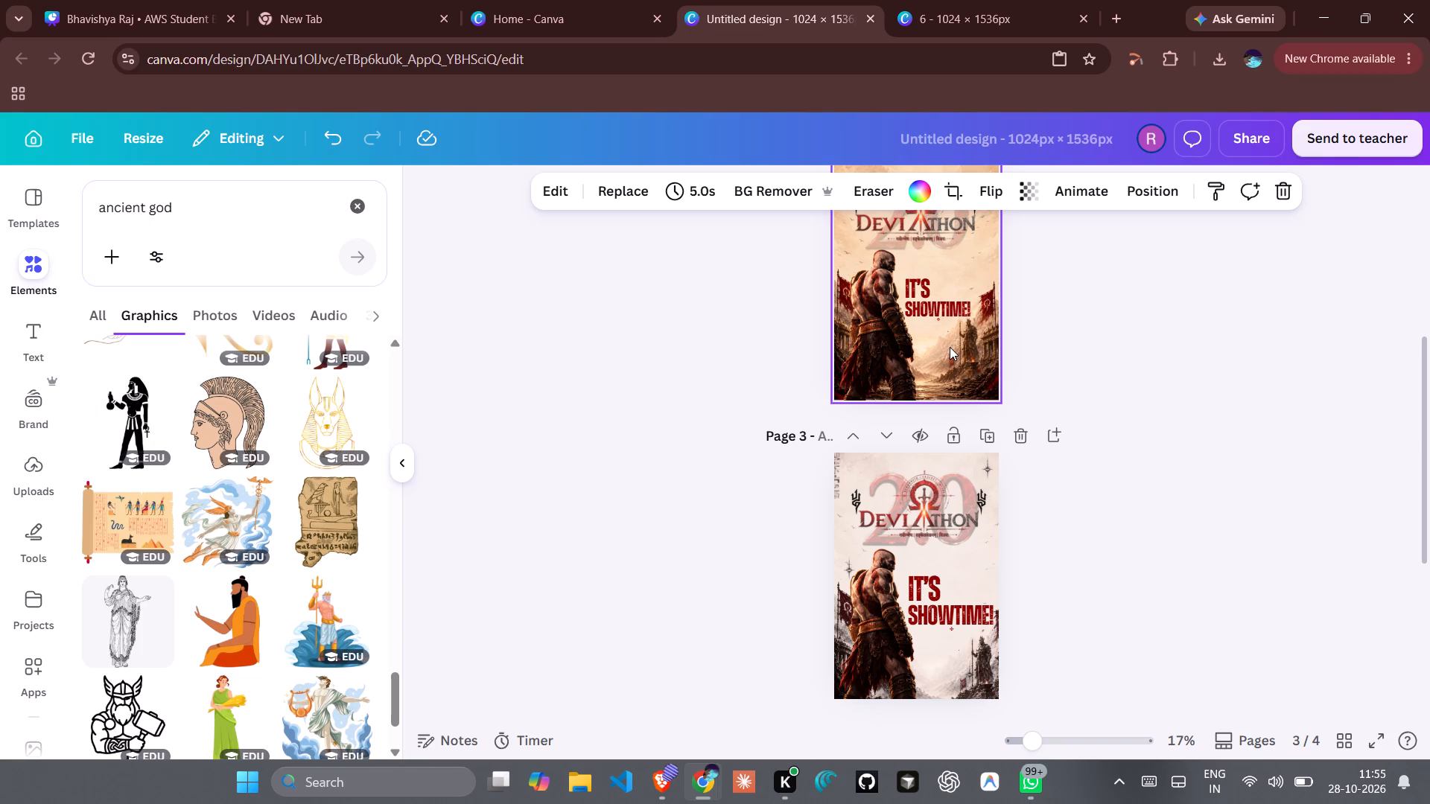
pyautogui.scroll(1, 981, 355)
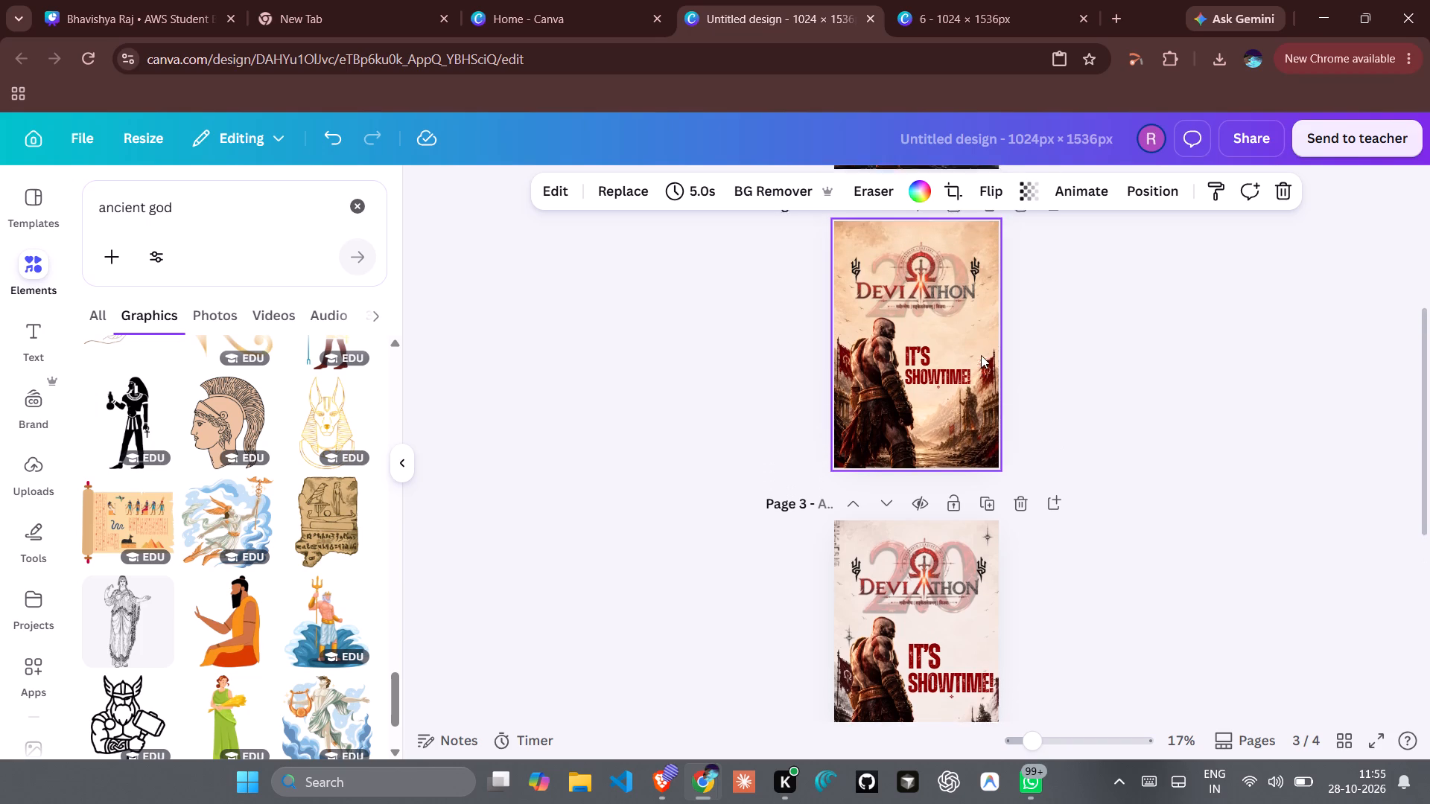
pyautogui.scroll(2, 981, 355)
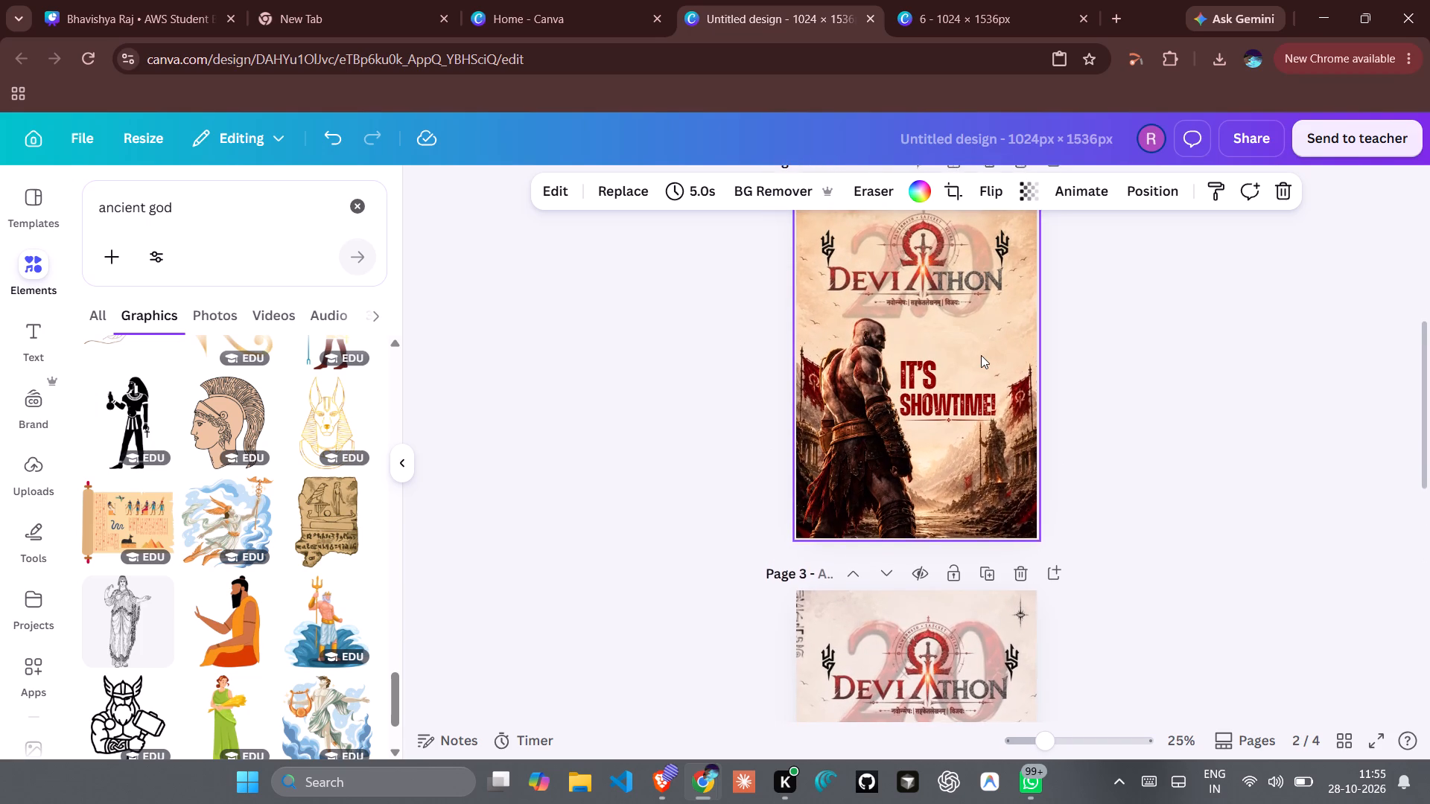
pyautogui.scroll(1, 981, 355)
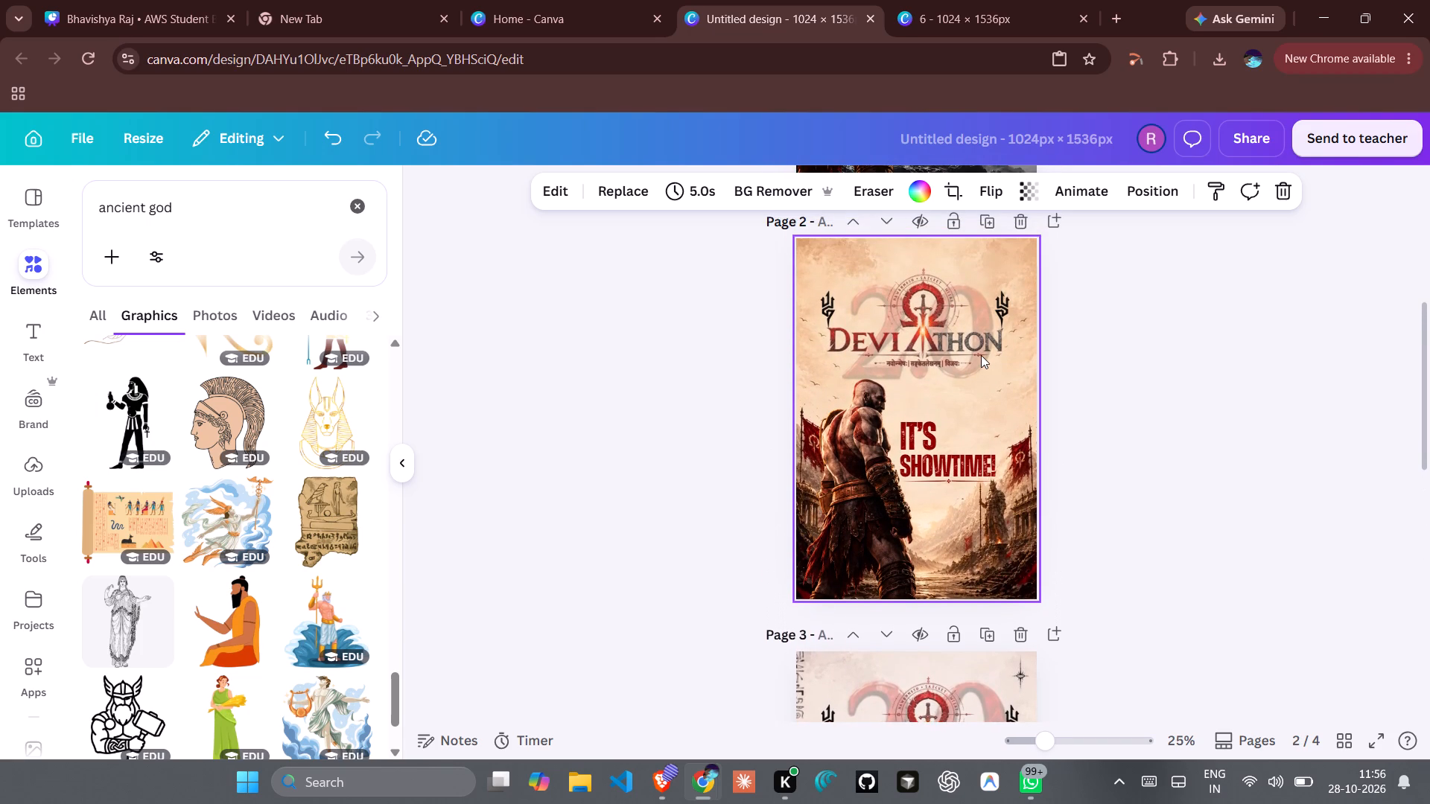
pyautogui.scroll(-2, 981, 355)
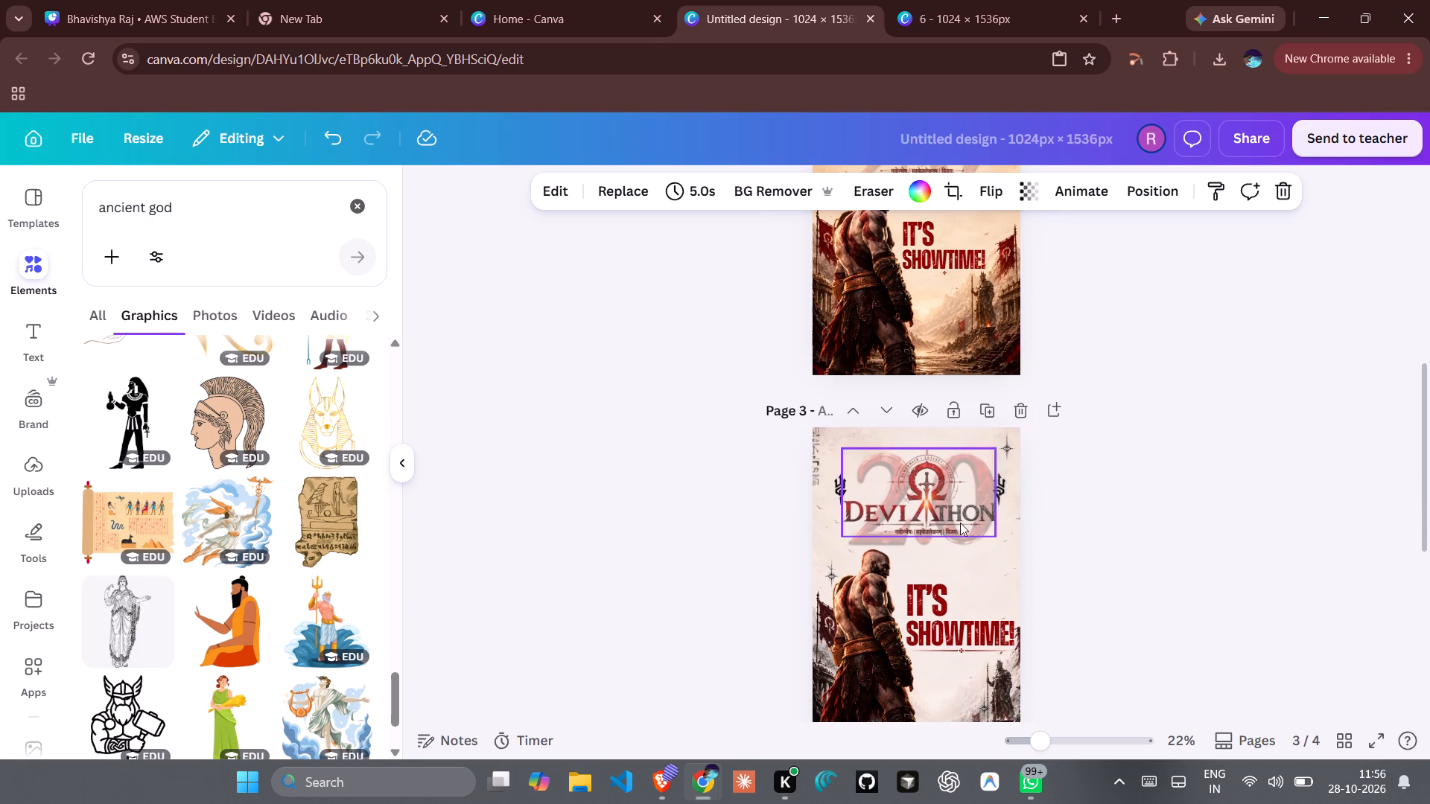
# Reduce the Classic mono filter on the page 3 background image to an intensity of 1.
pyautogui.click(992, 597)
pyautogui.click(547, 197)
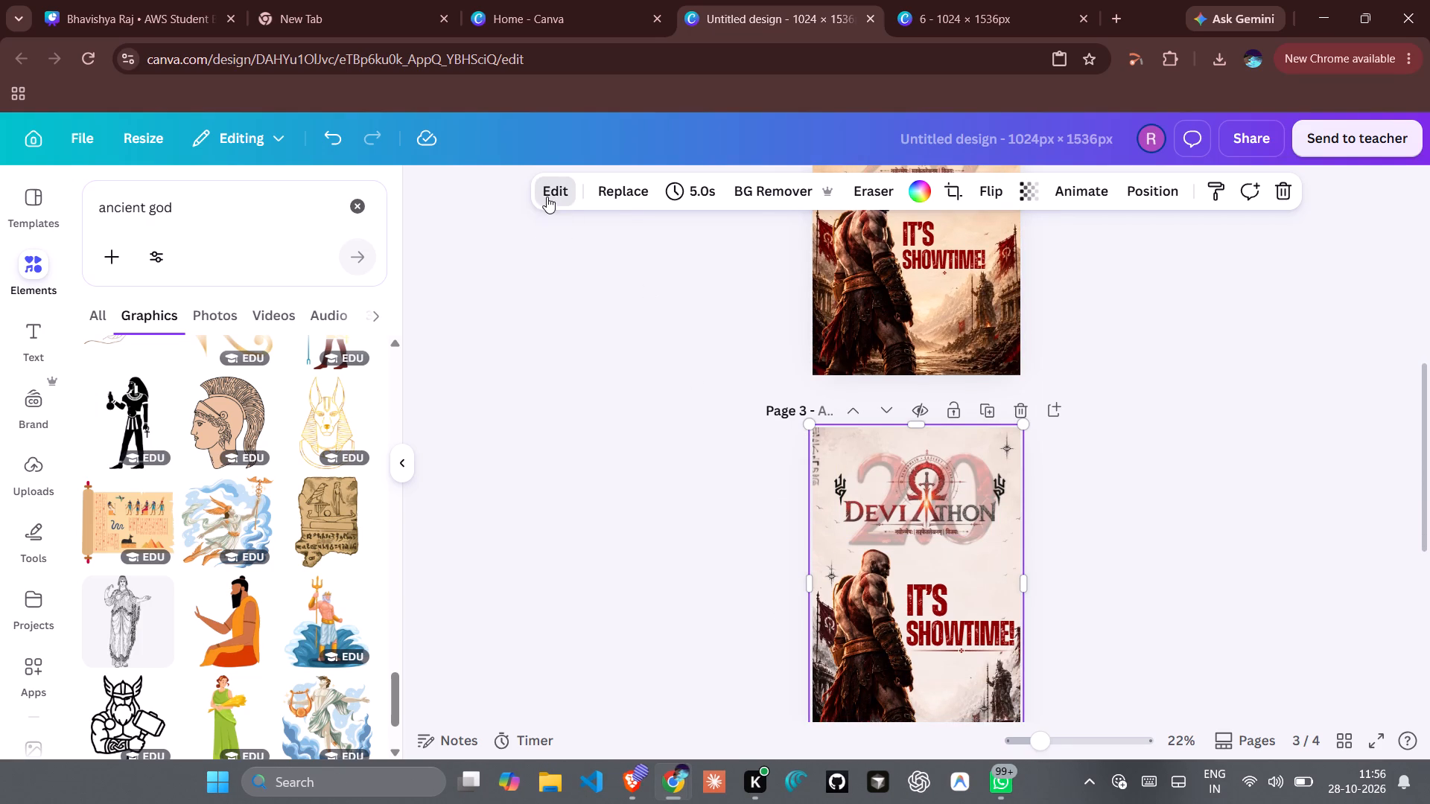
pyautogui.click(566, 282)
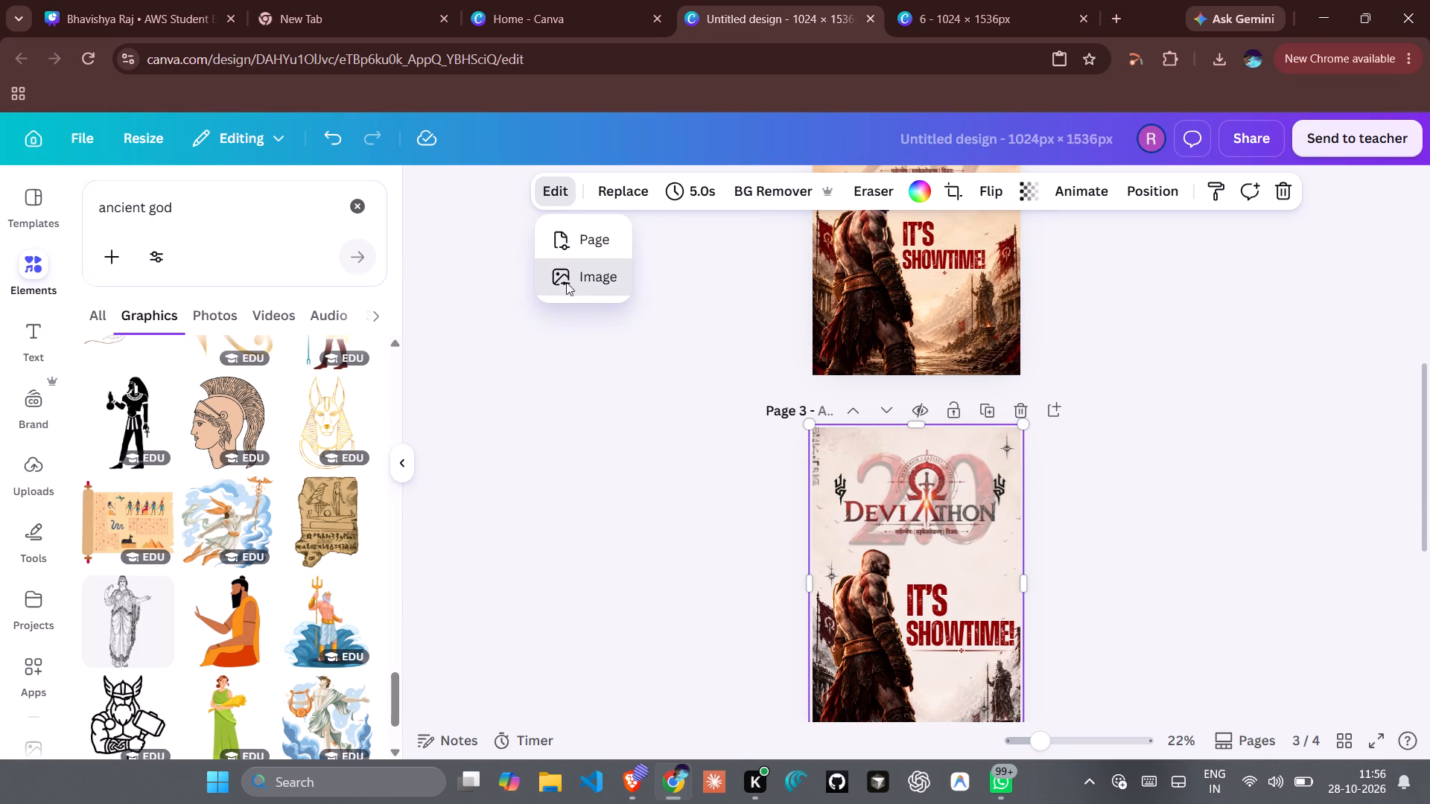
pyautogui.scroll(-1, 217, 468)
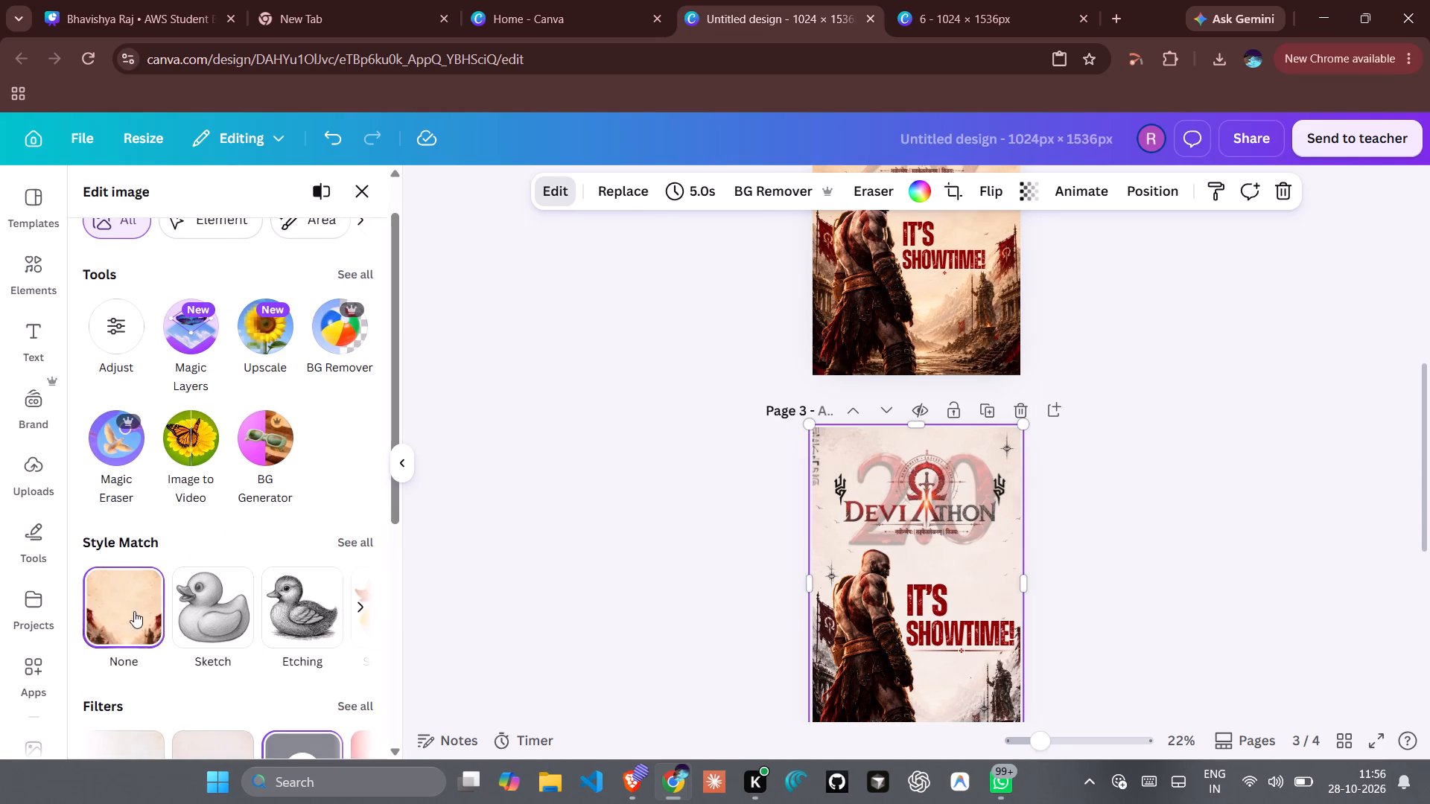
pyautogui.scroll(-2, 369, 544)
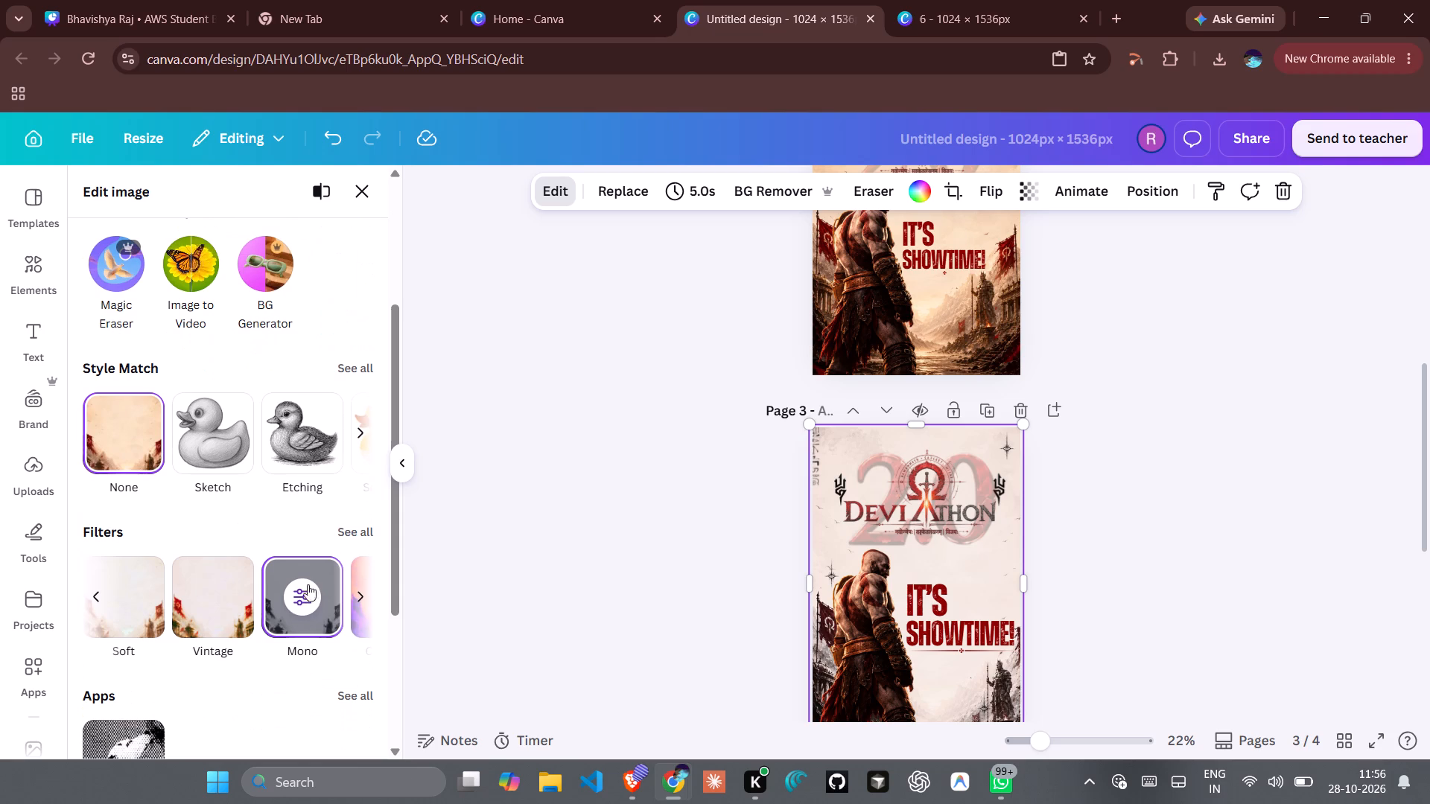
pyautogui.click(351, 528)
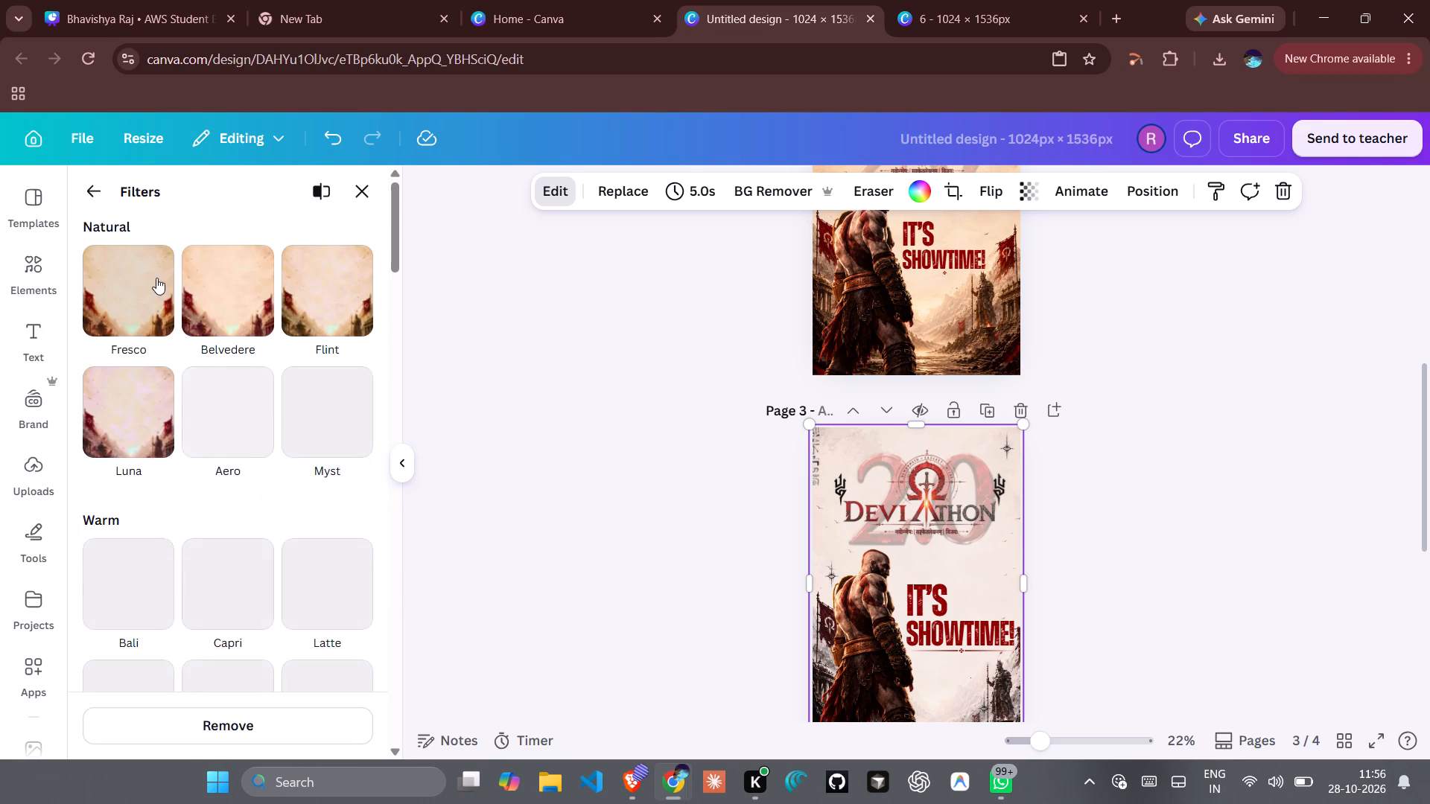
pyautogui.scroll(-3, 135, 275)
pyautogui.scroll(-2, 166, 479)
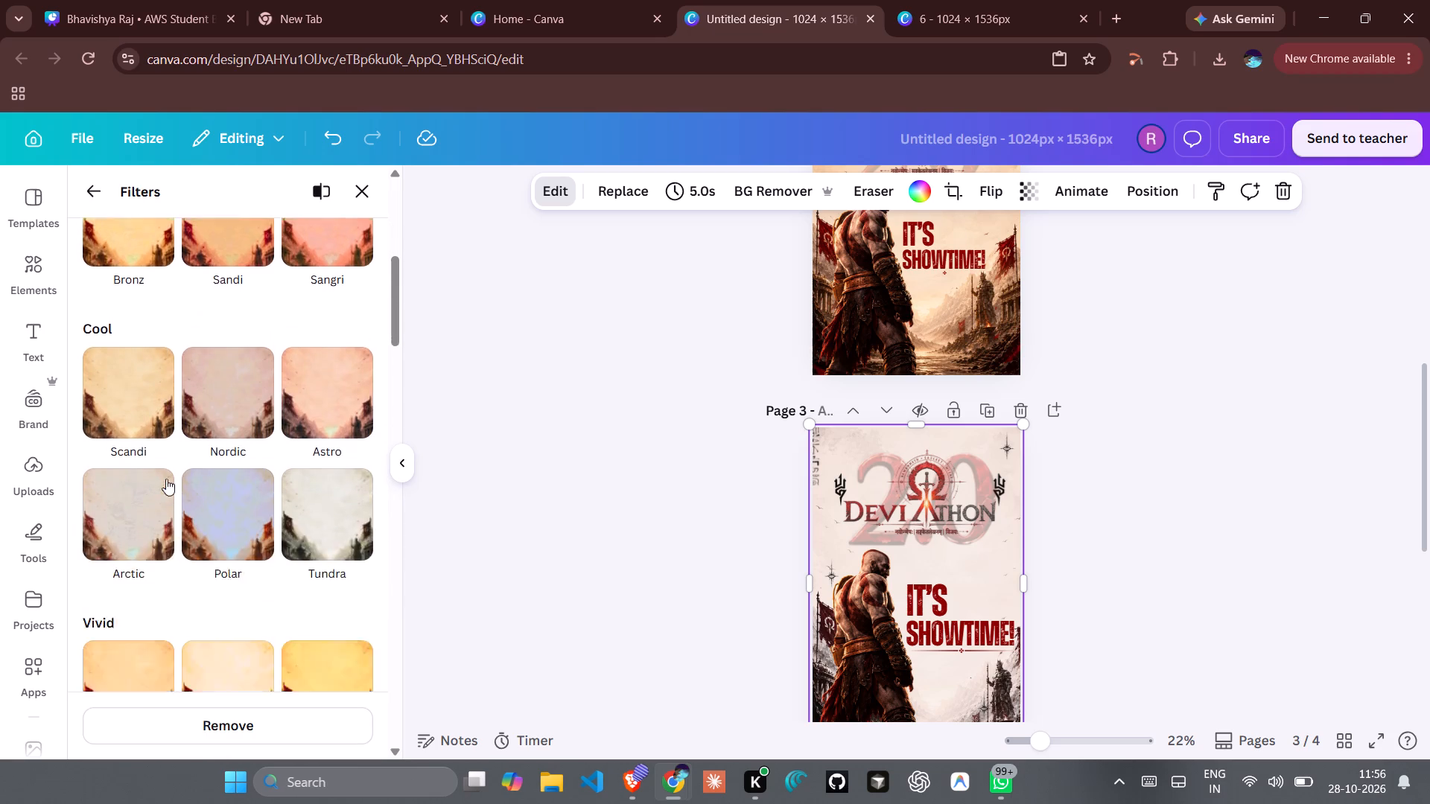
pyautogui.scroll(-7, 166, 479)
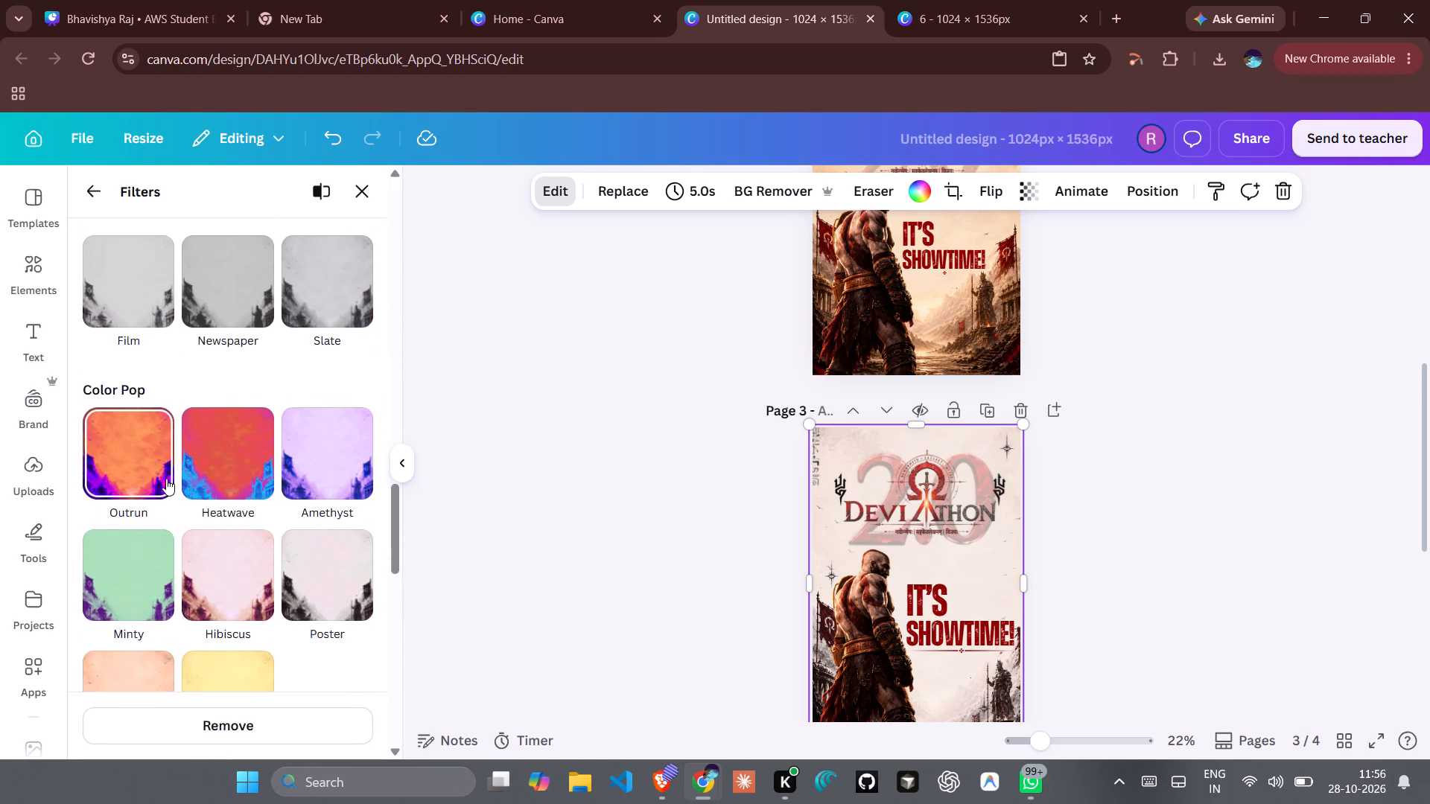
pyautogui.scroll(4, 166, 479)
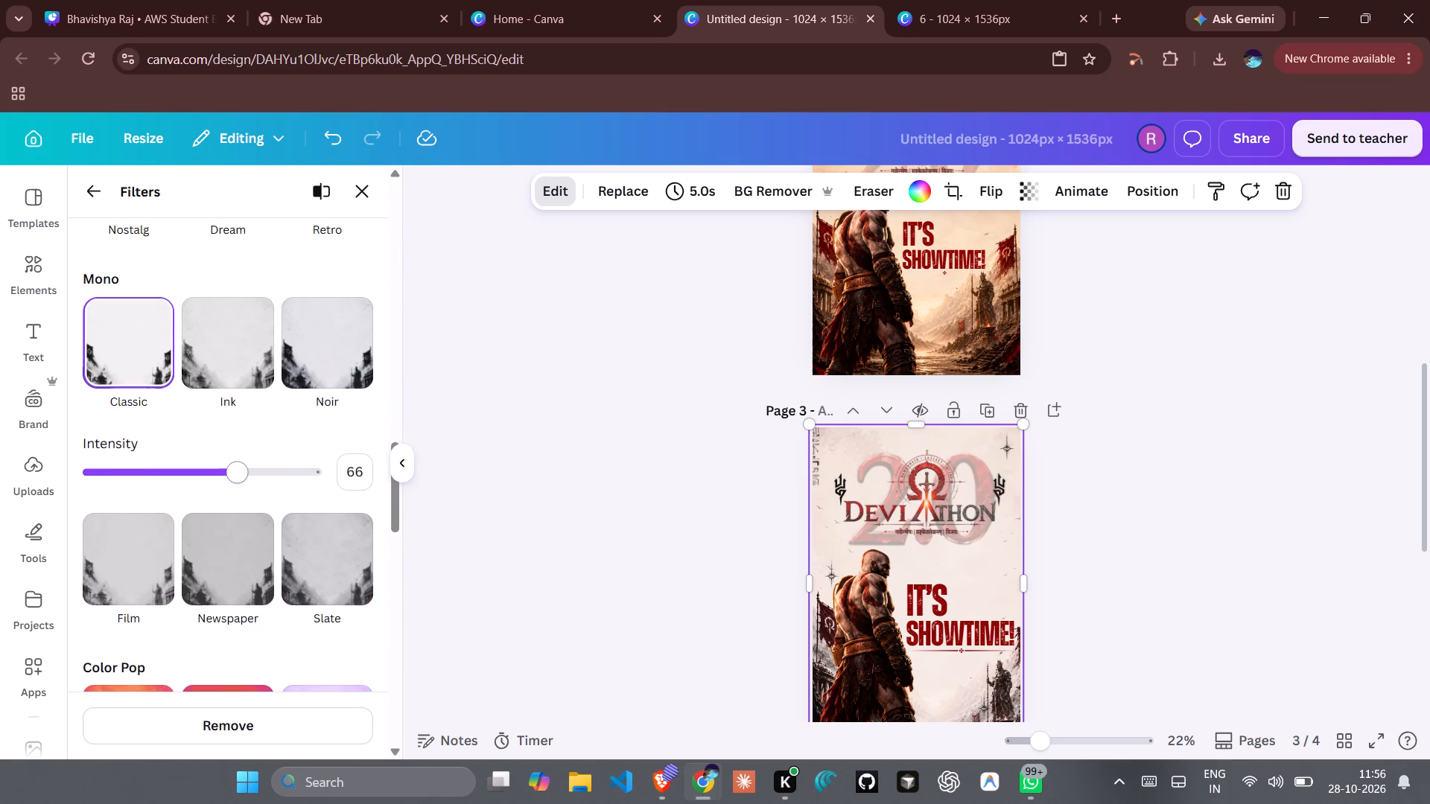
pyautogui.moveTo(232, 471); pyautogui.dragTo(117, 481)
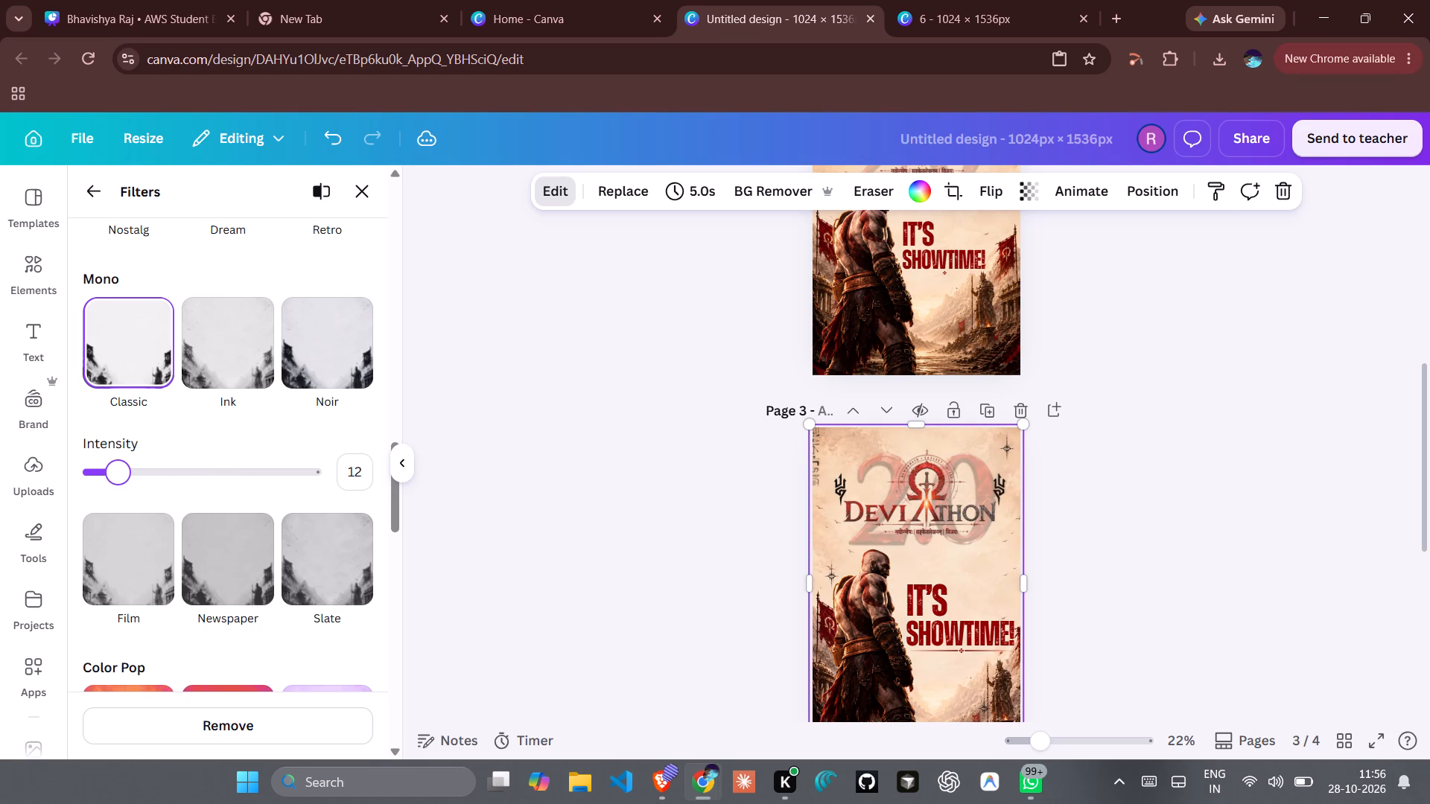
pyautogui.moveTo(117, 481); pyautogui.dragTo(93, 482)
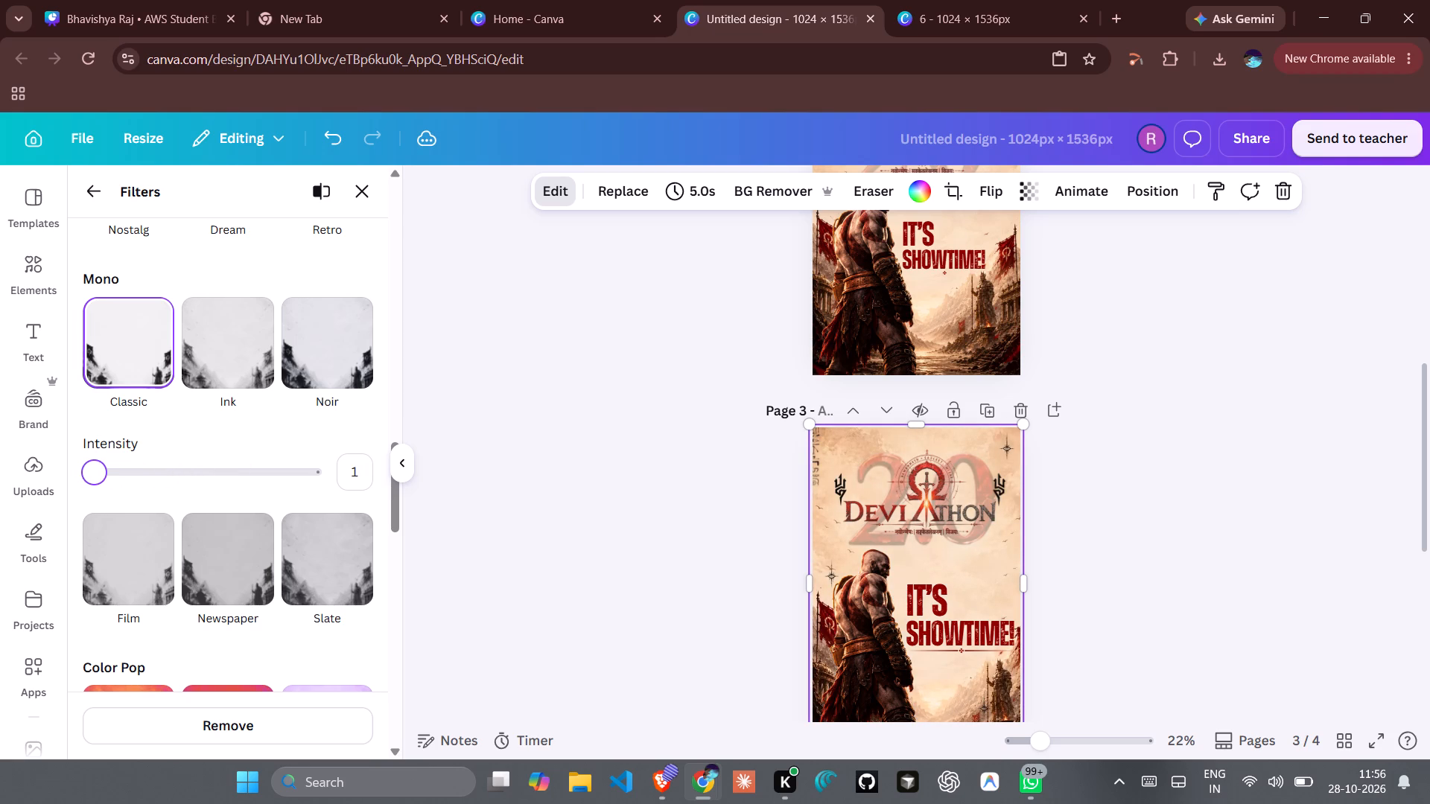
pyautogui.click(497, 511)
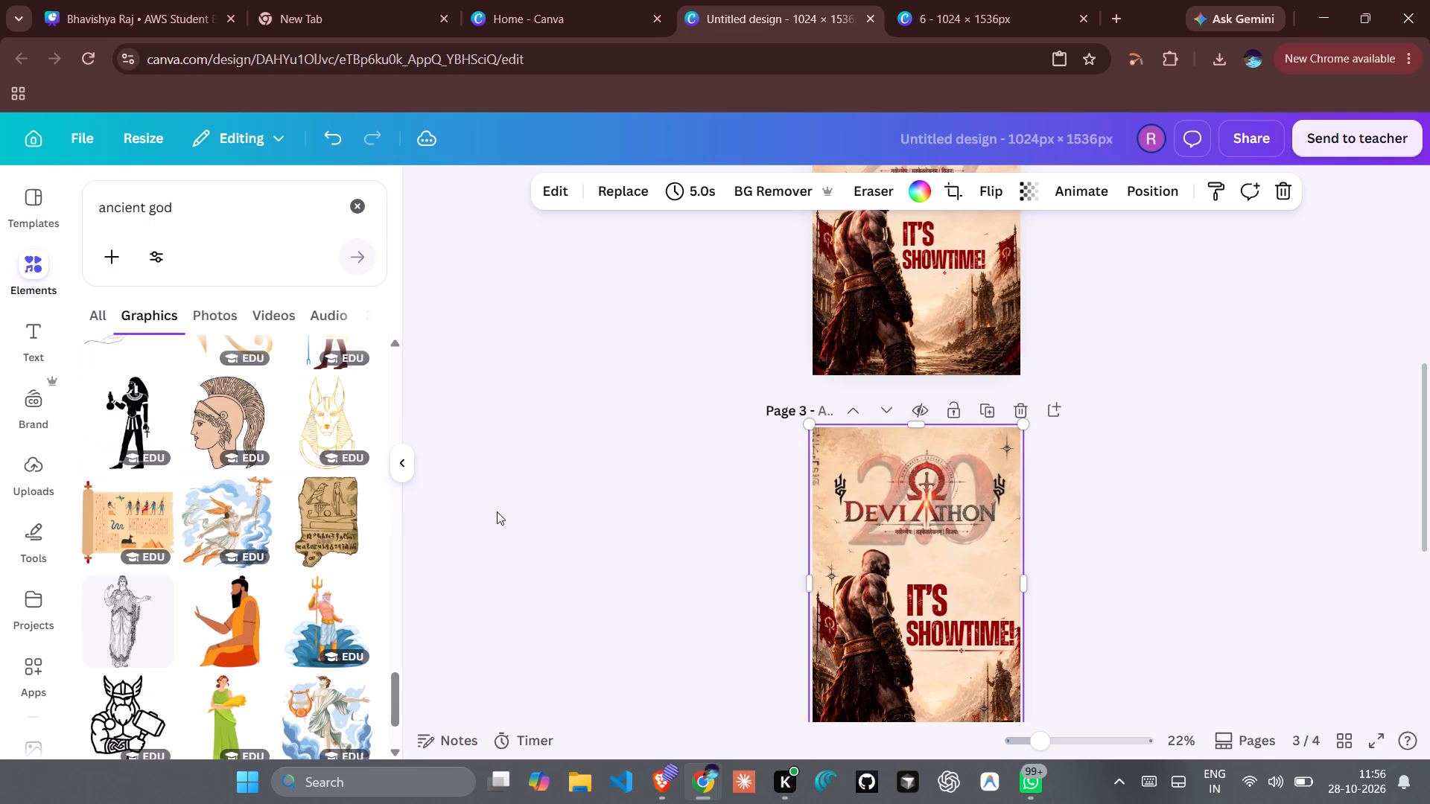
pyautogui.click(497, 511)
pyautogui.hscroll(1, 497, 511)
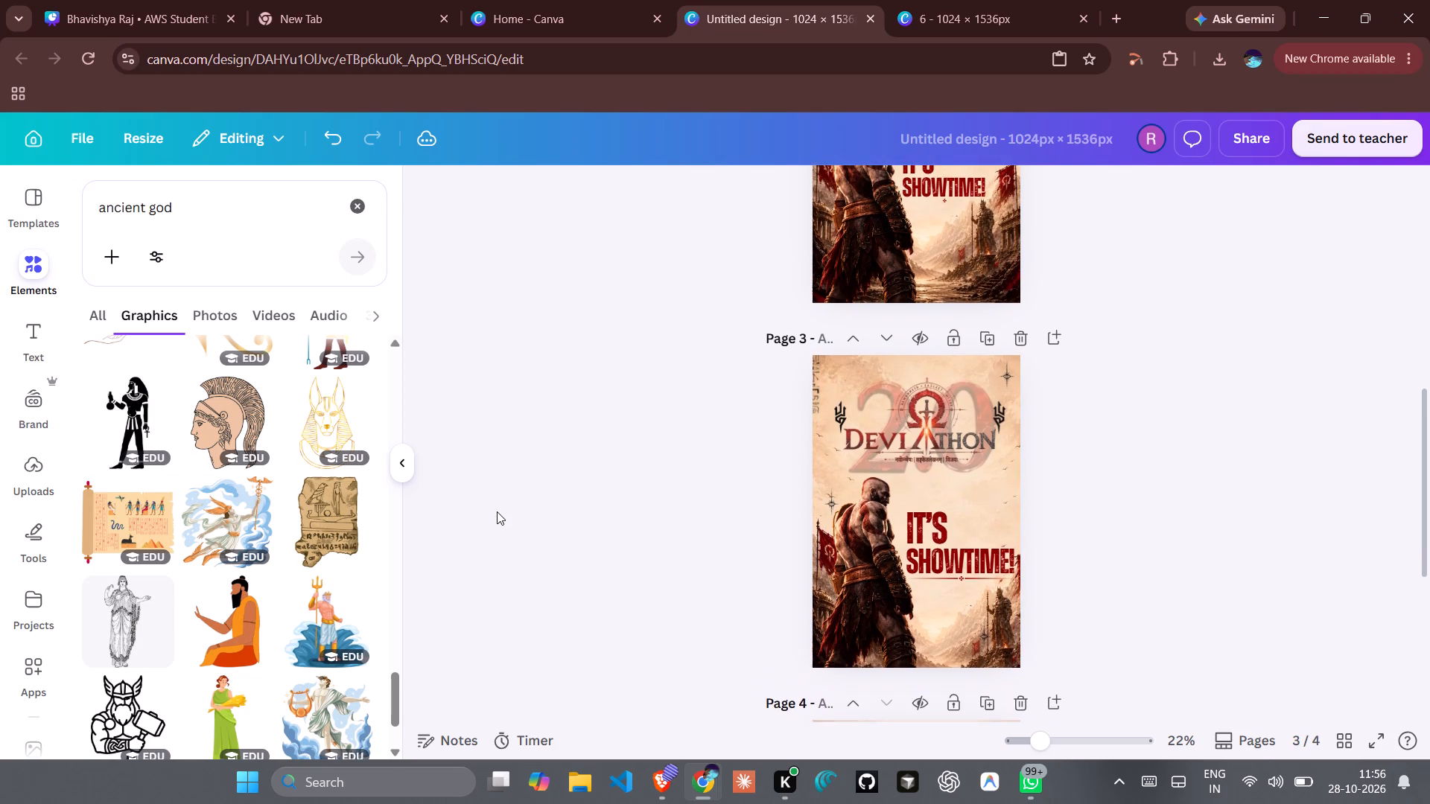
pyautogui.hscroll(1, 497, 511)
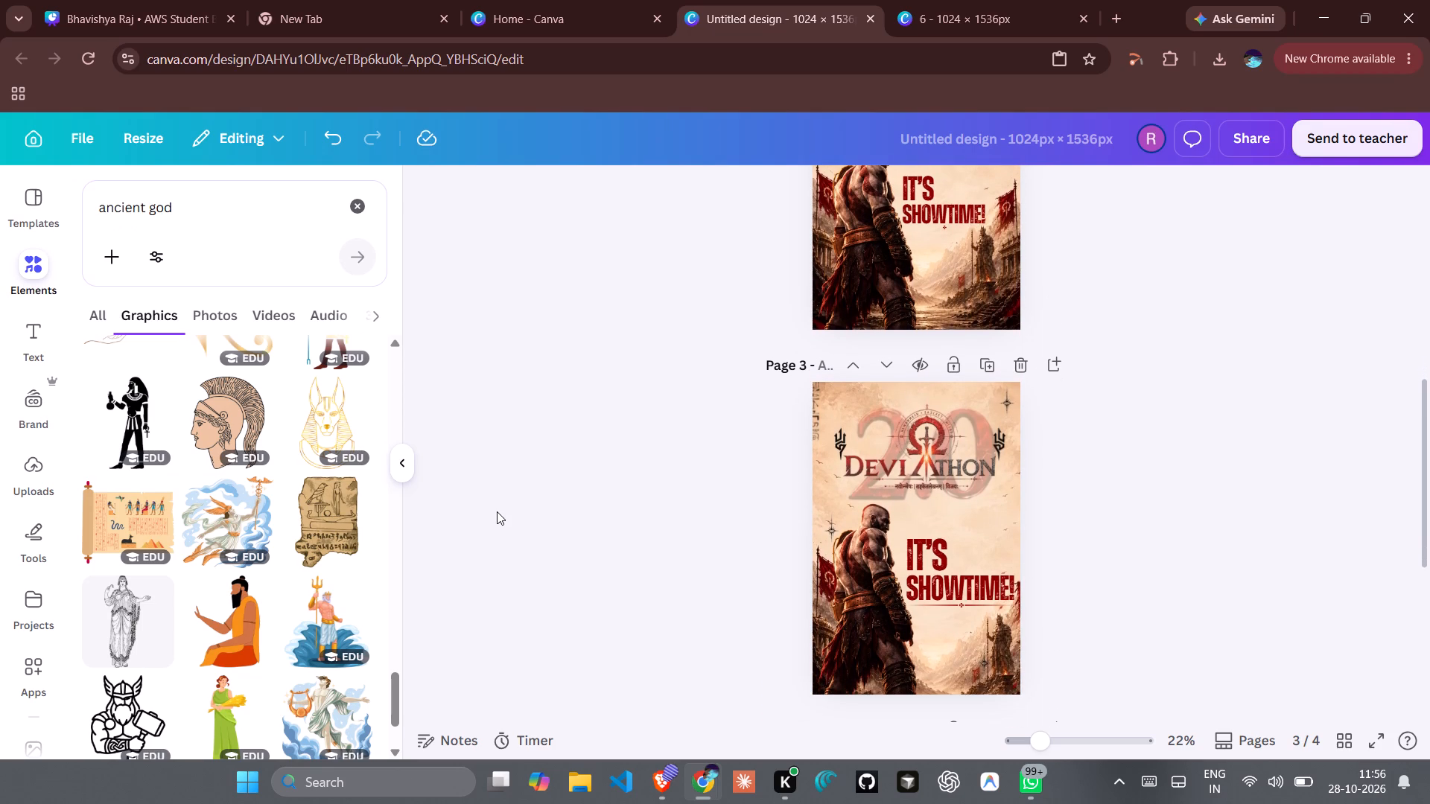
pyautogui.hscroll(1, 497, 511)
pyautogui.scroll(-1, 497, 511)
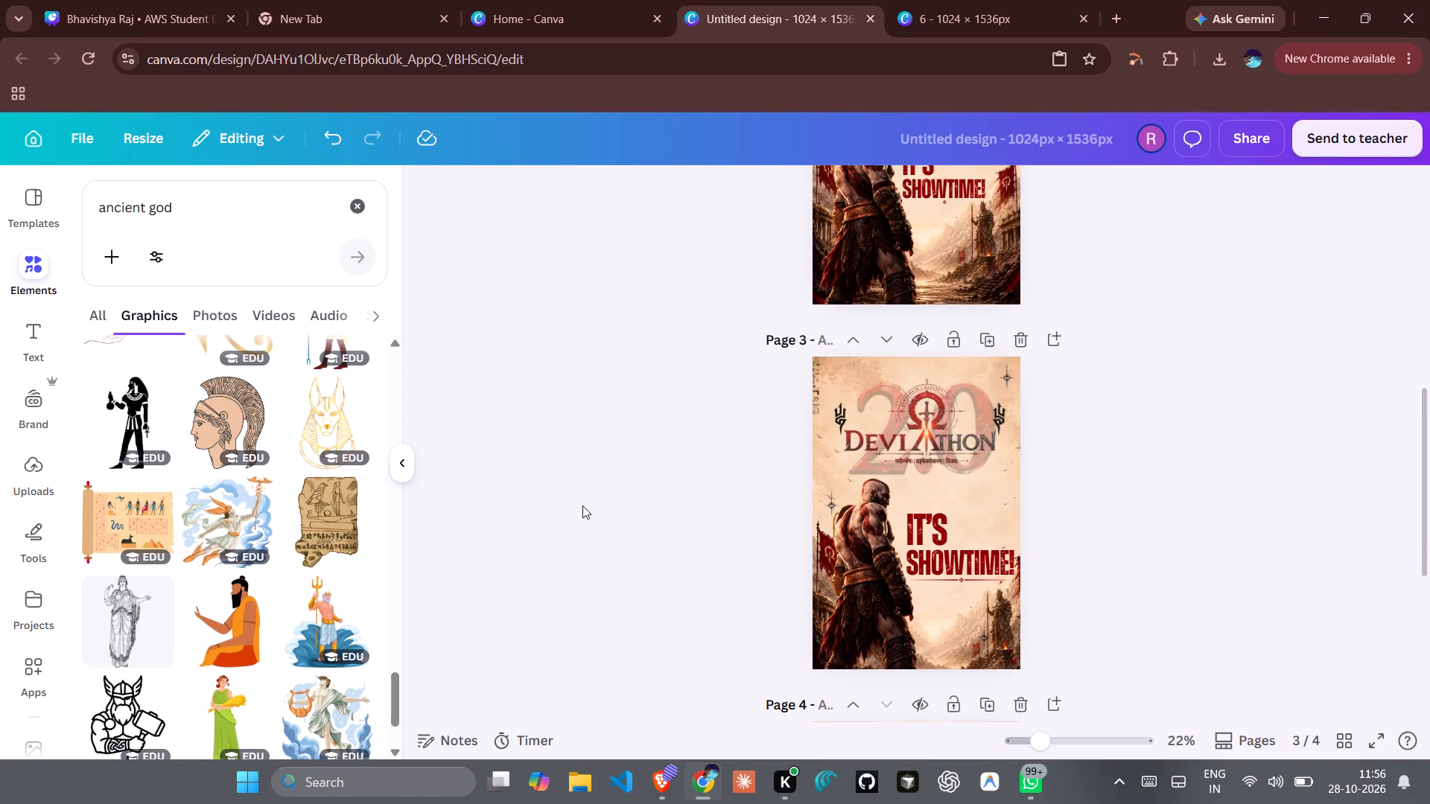
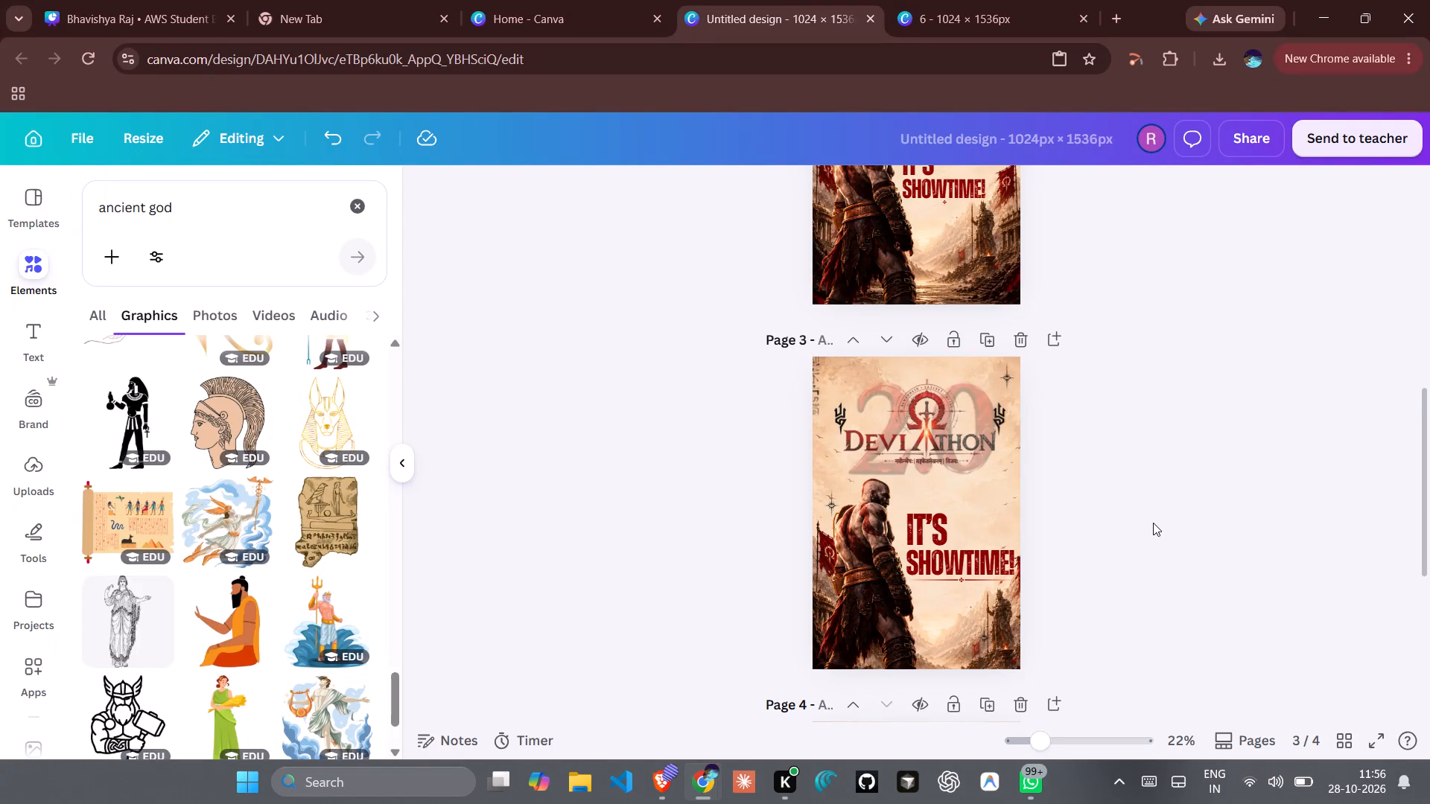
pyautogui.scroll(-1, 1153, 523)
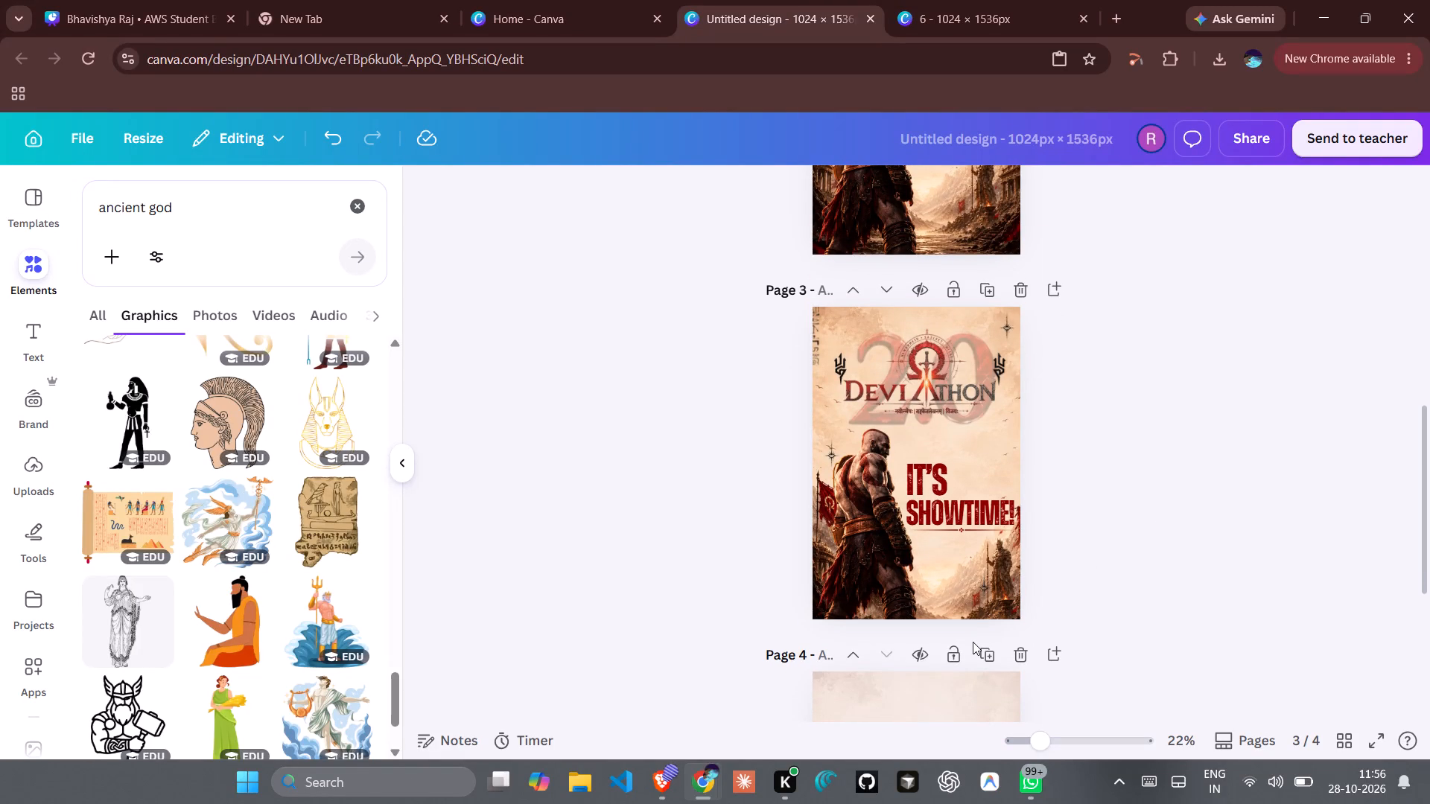